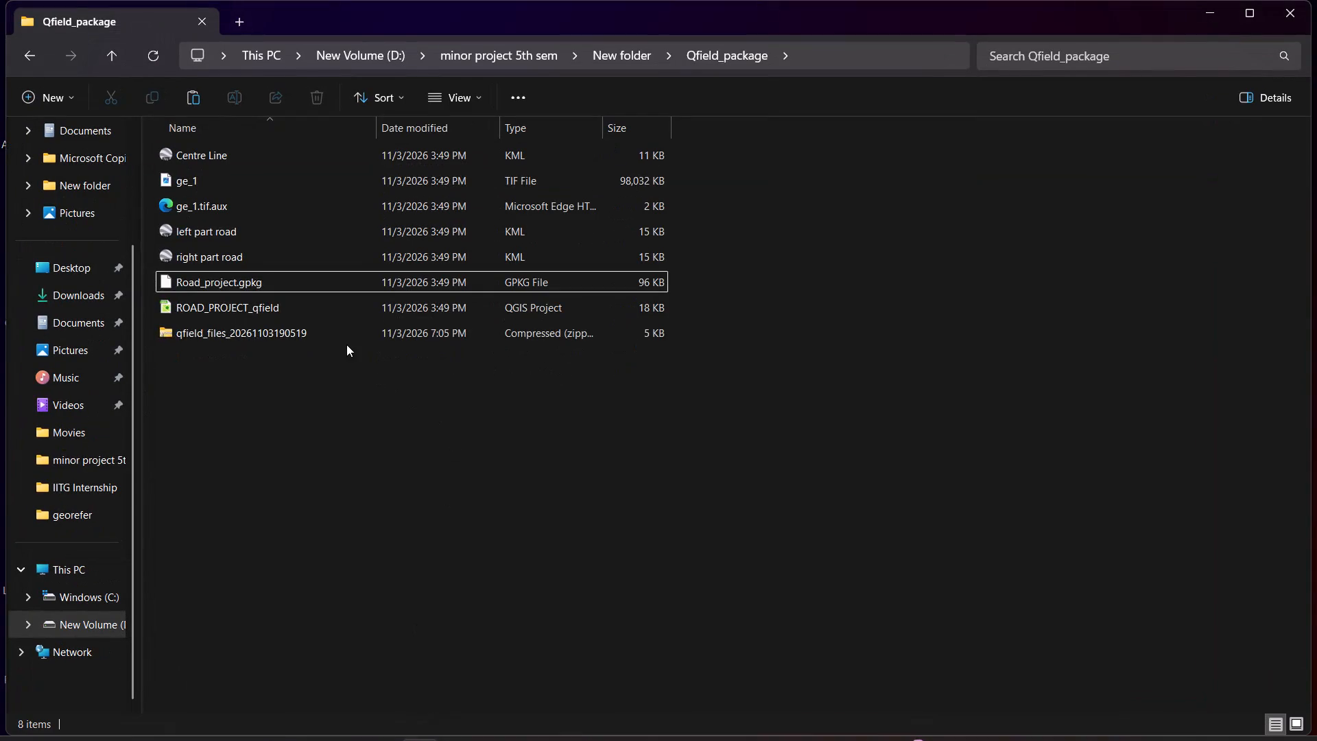
# Reopen the Qfield_package folder from New folder and bring up the file actions for Road_project.gpkg.
pyautogui.click(39, 55)
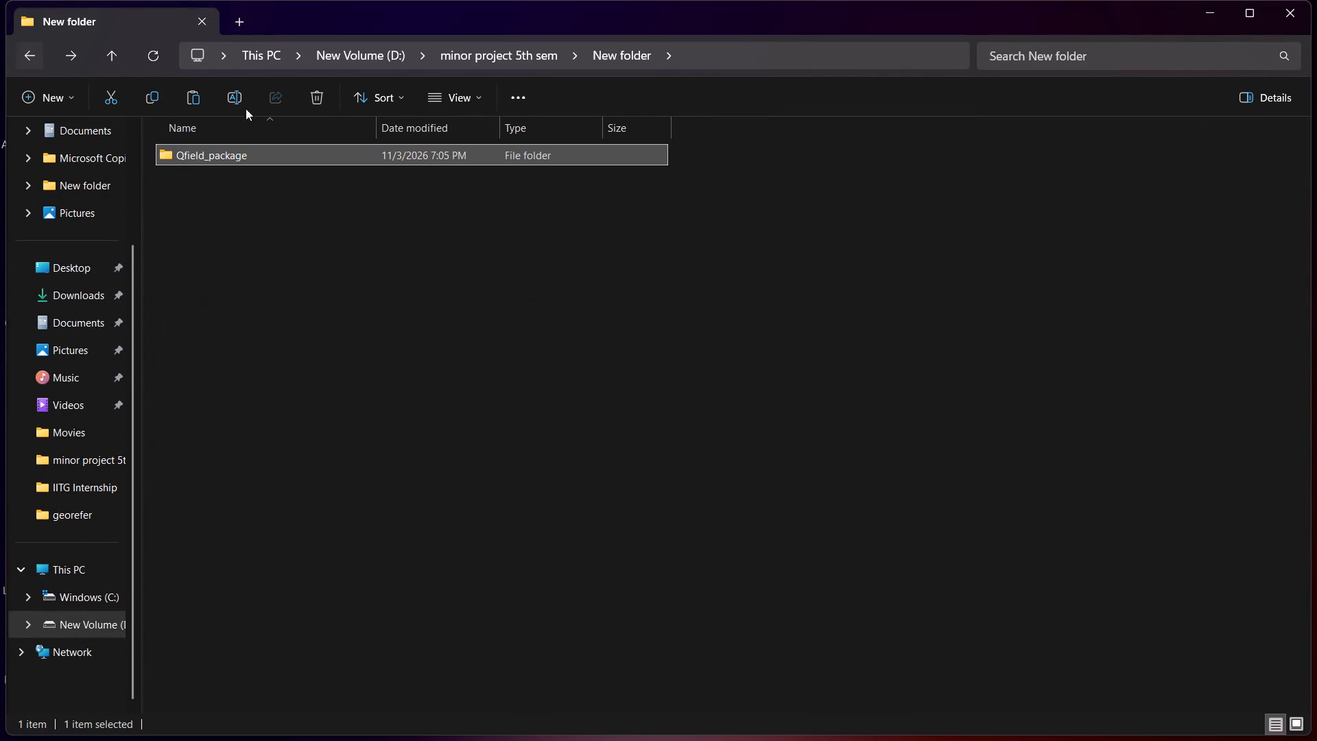
pyautogui.doubleClick(320, 149)
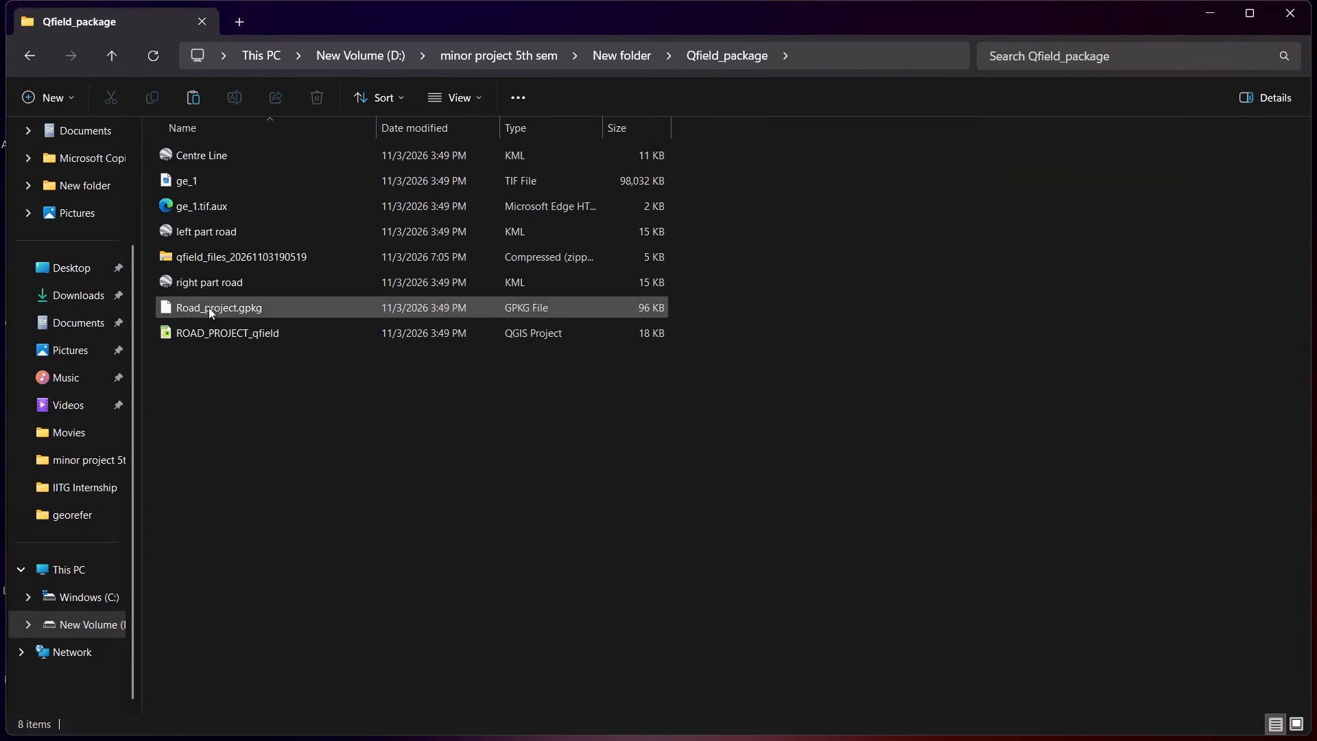
pyautogui.click(246, 306)
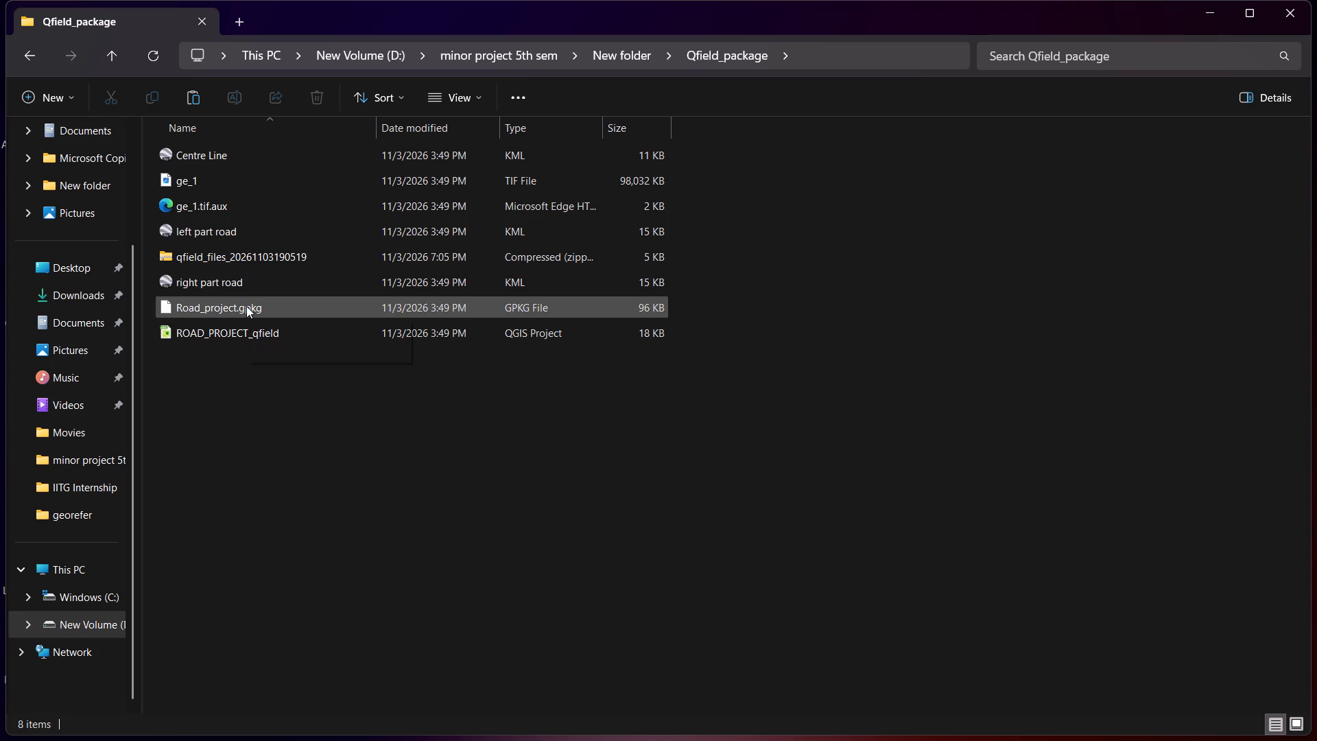
pyautogui.rightClick(246, 303)
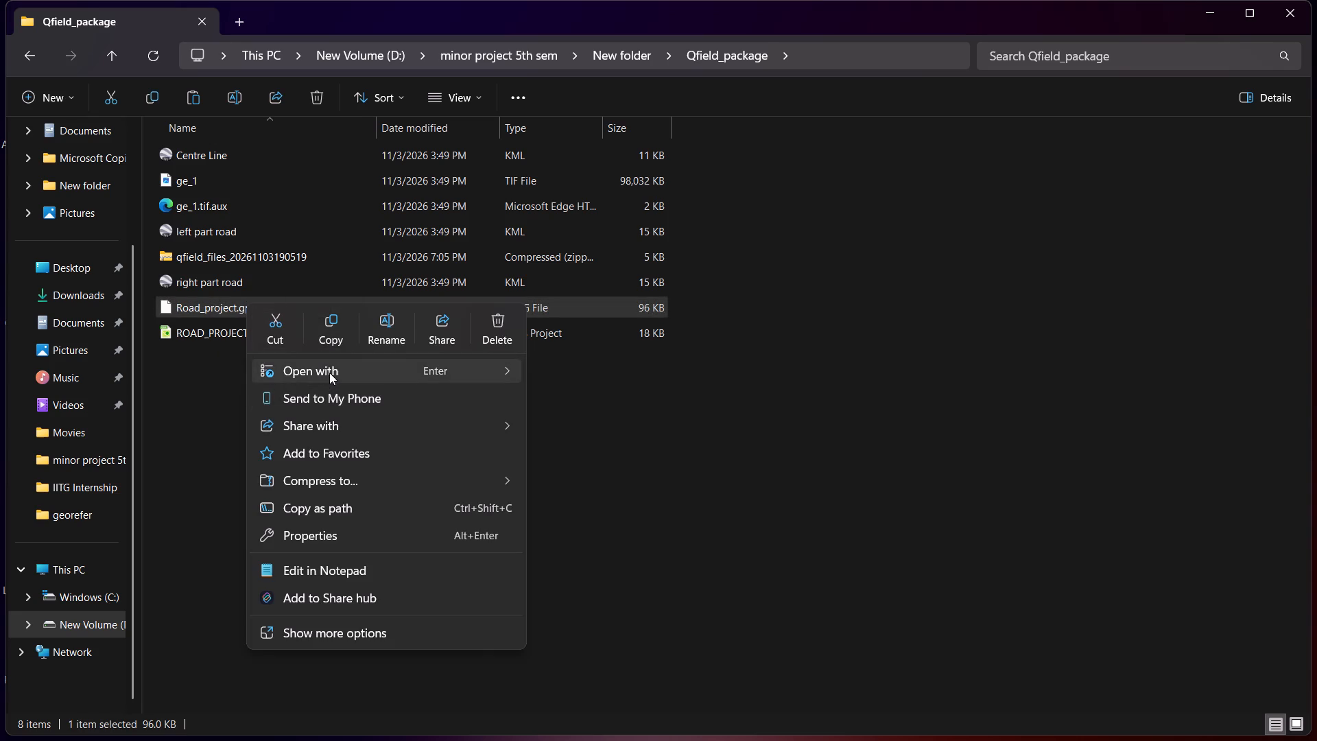
# Dismiss the options for the Road_project.gpkg file and go back from Qfield_package to New folder.
pyautogui.click(180, 412)
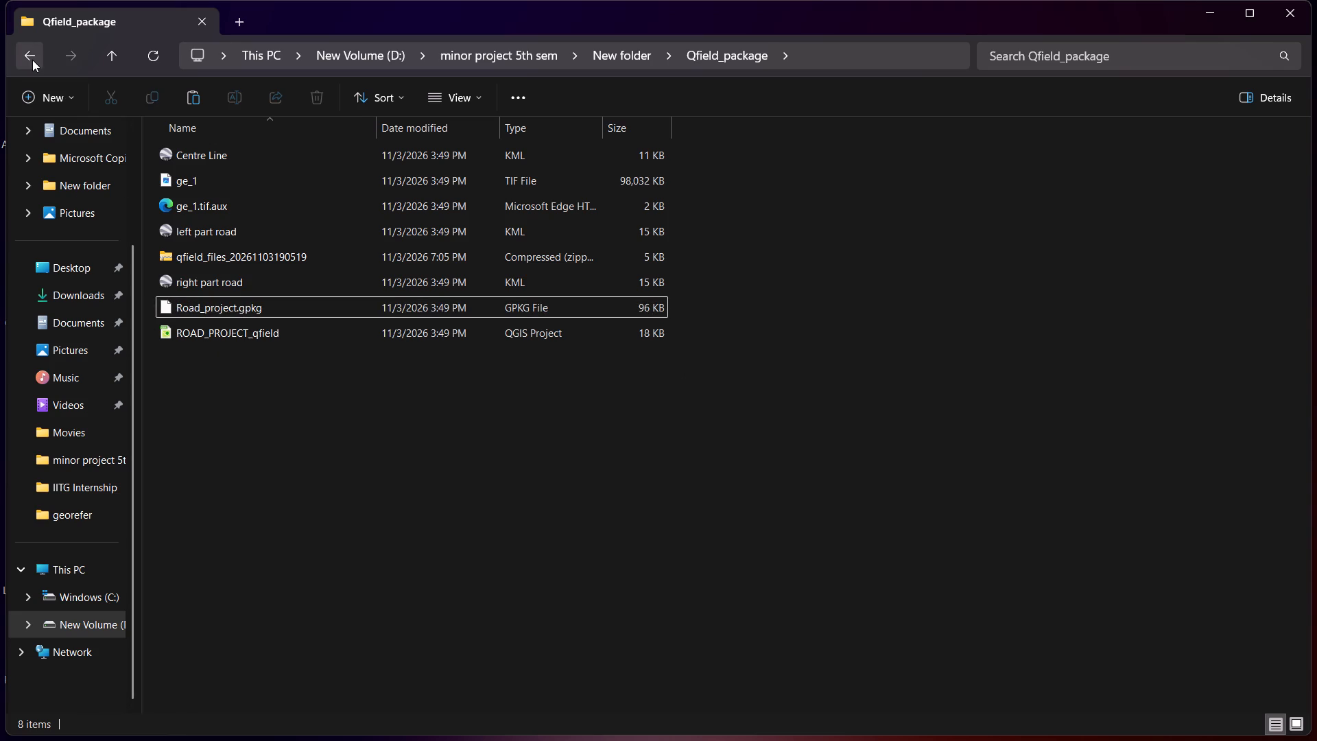
pyautogui.click(32, 60)
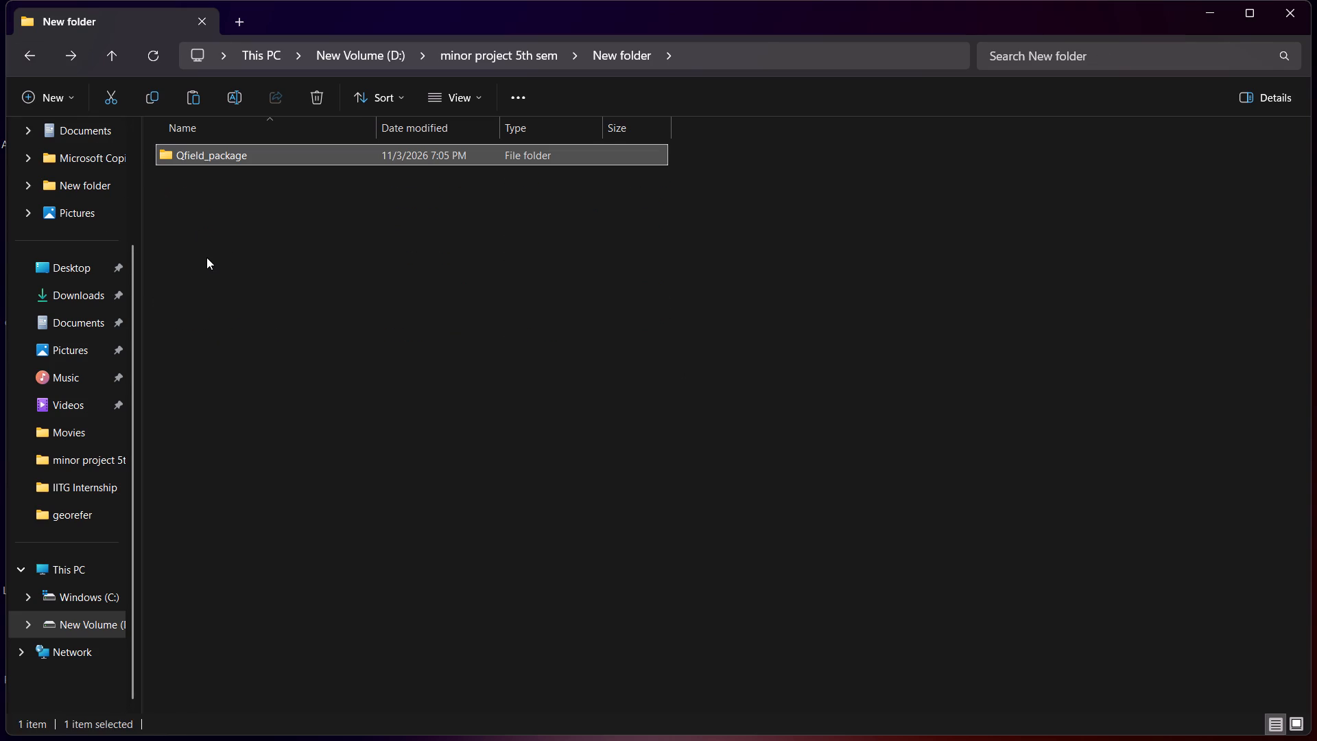
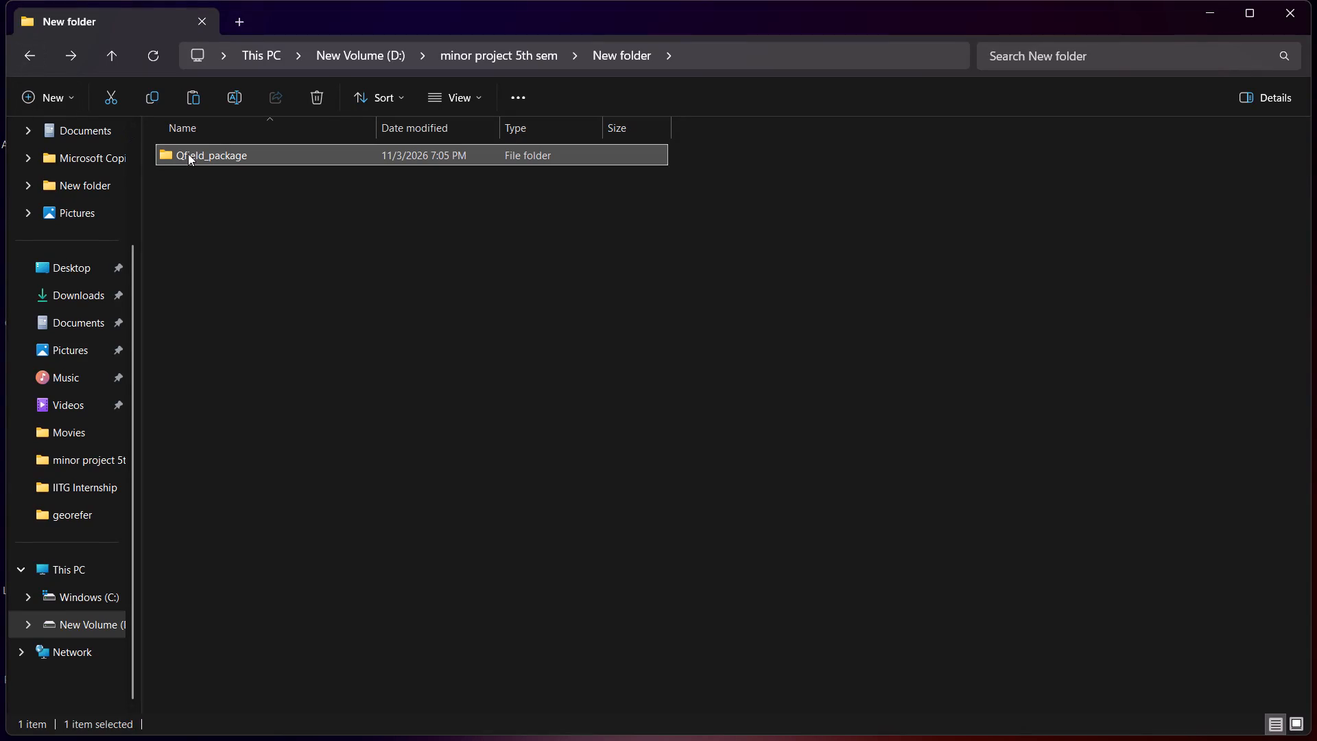
# Try to delete the Qfield_package folder inside New folder.
pyautogui.rightClick(188, 154)
pyautogui.click(433, 182)
pyautogui.click(686, 341)
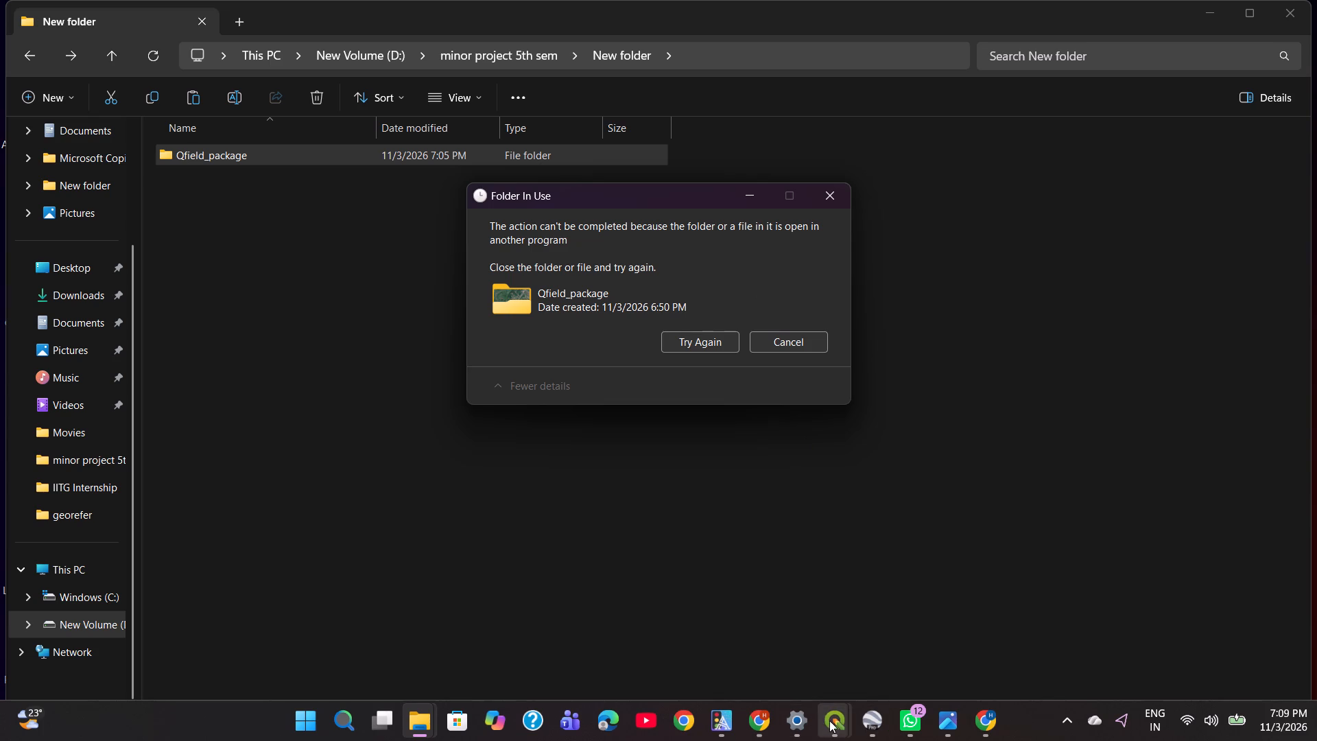
# Close the four QGIS windows holding ROAD_PROJECT_qfield projects, saving the ones with unsaved changes.
pyautogui.click(829, 720)
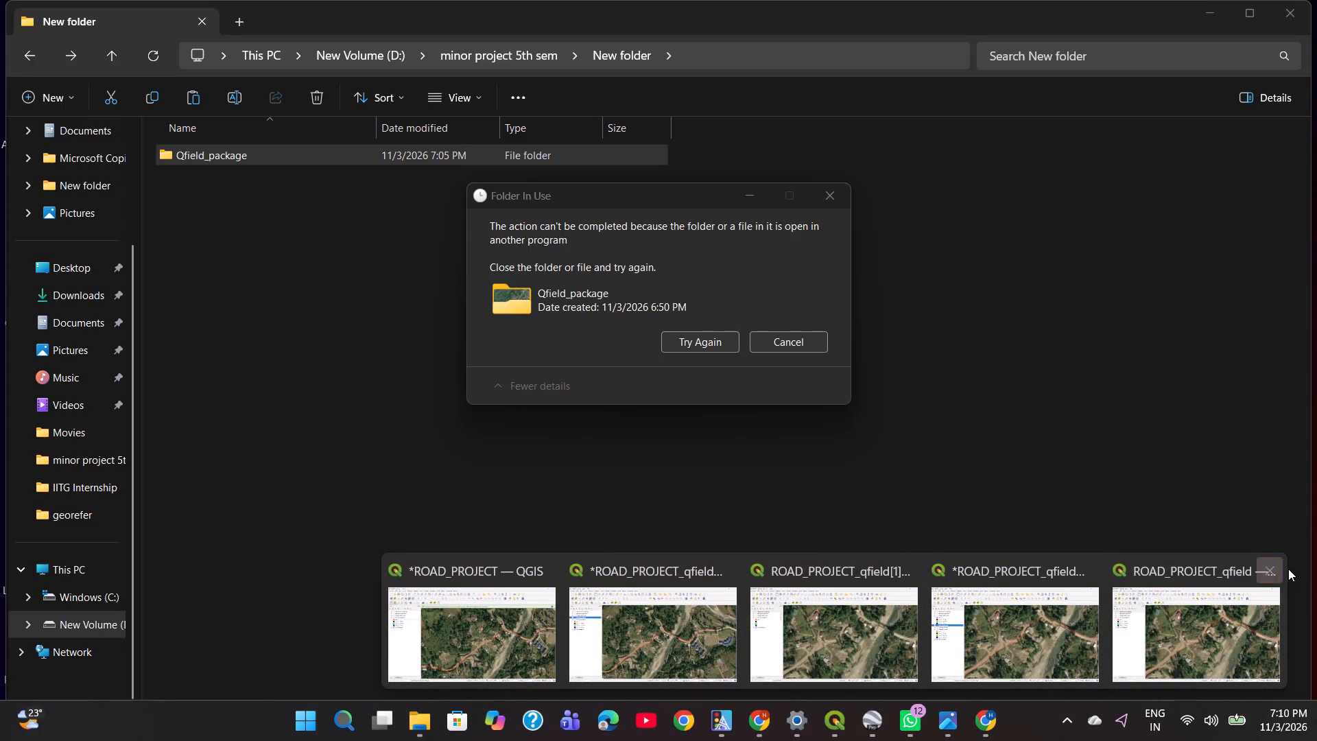
pyautogui.click(1277, 567)
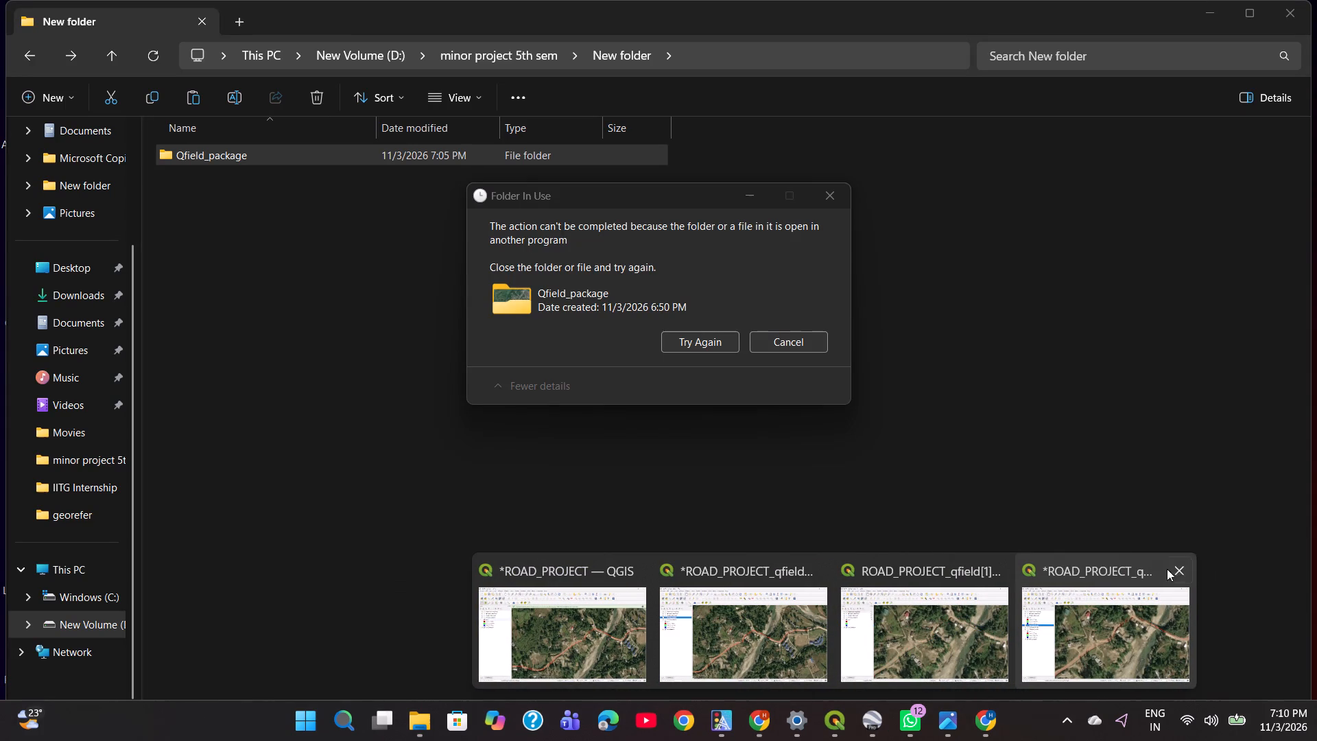
pyautogui.click(1174, 569)
pyautogui.click(1177, 577)
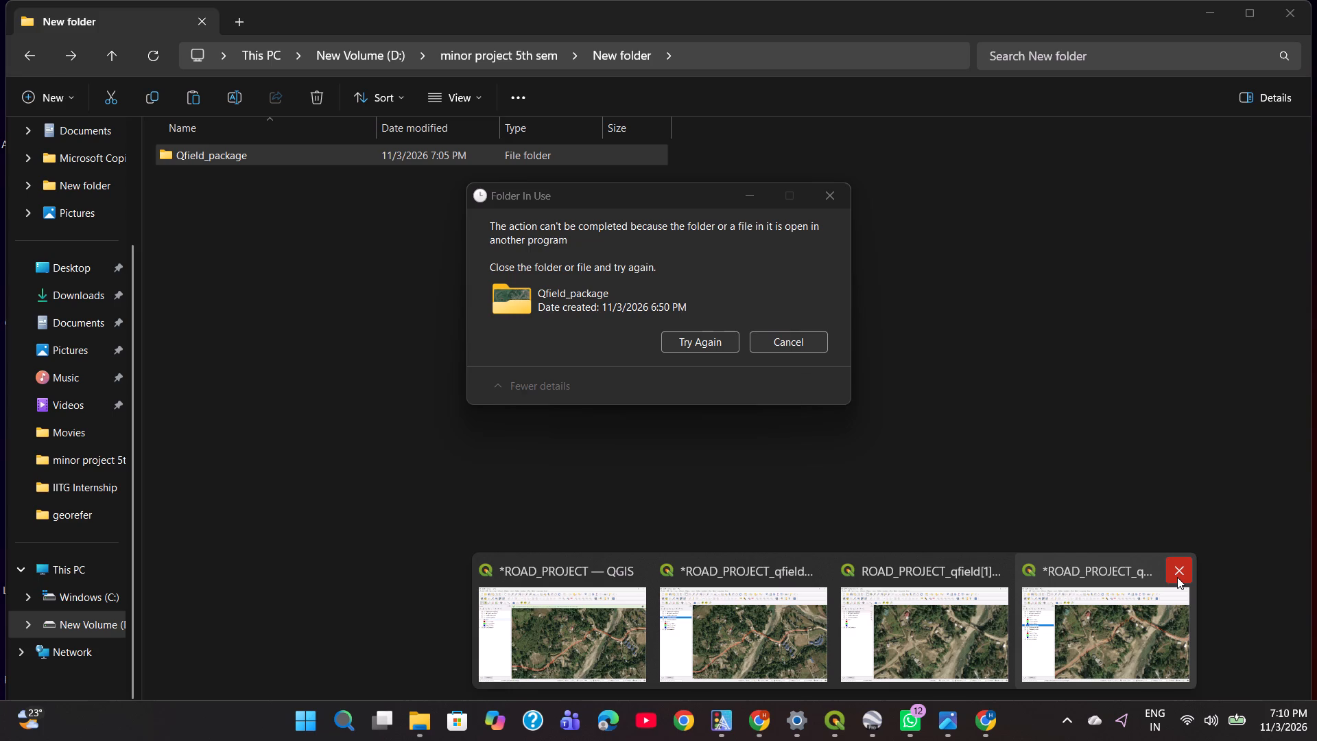
pyautogui.click(621, 397)
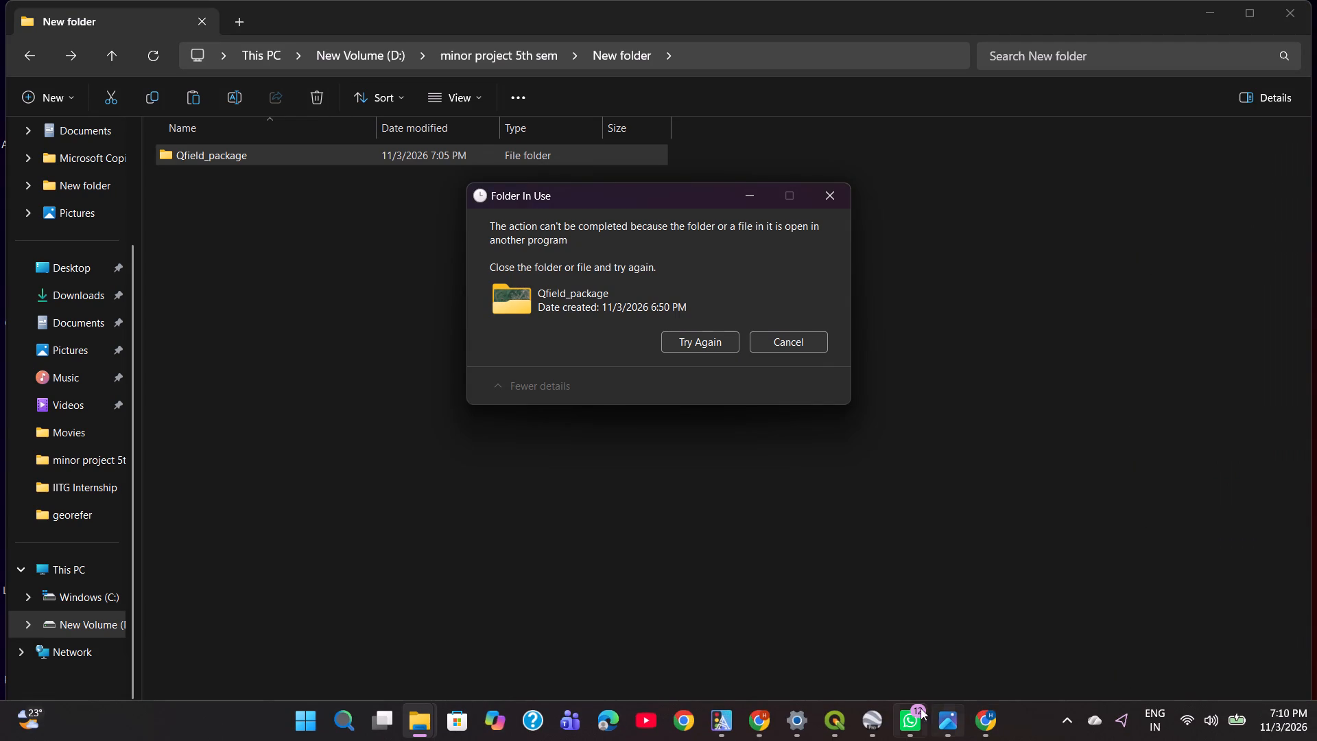
pyautogui.click(840, 717)
pyautogui.click(903, 565)
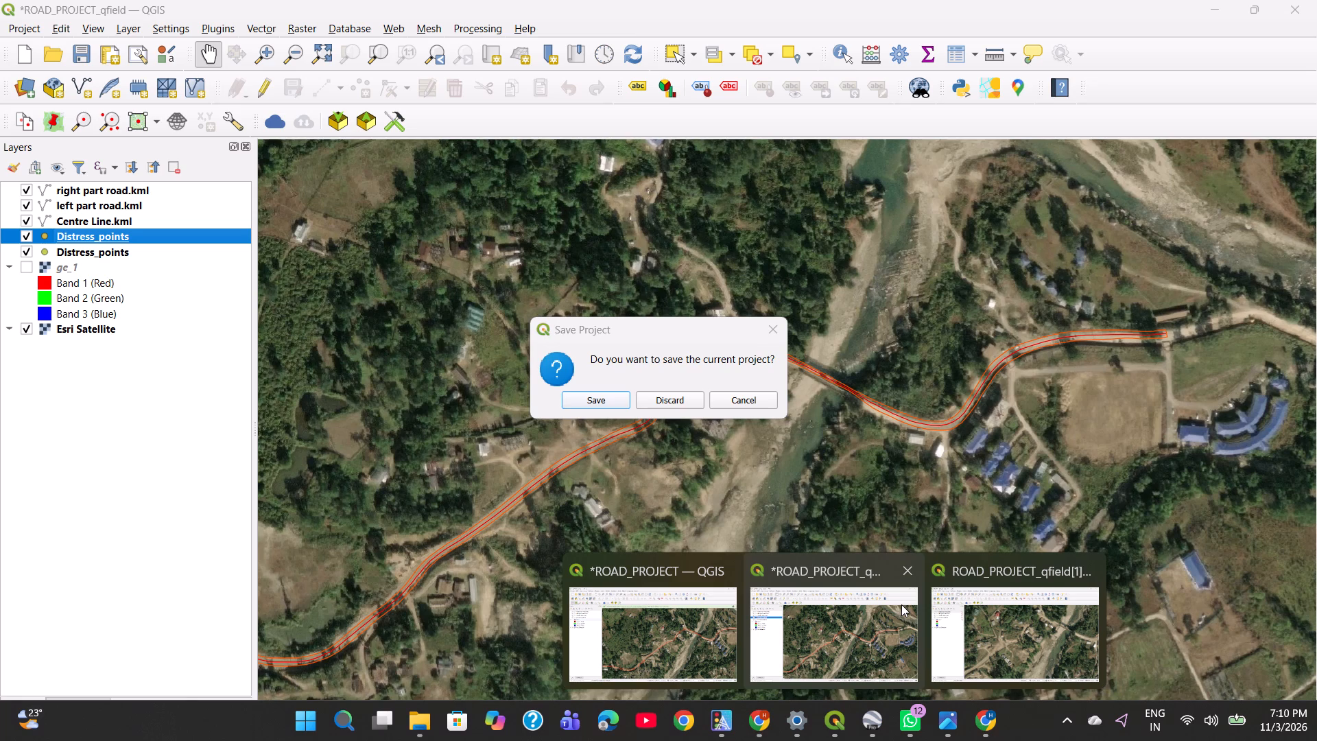
pyautogui.click(877, 632)
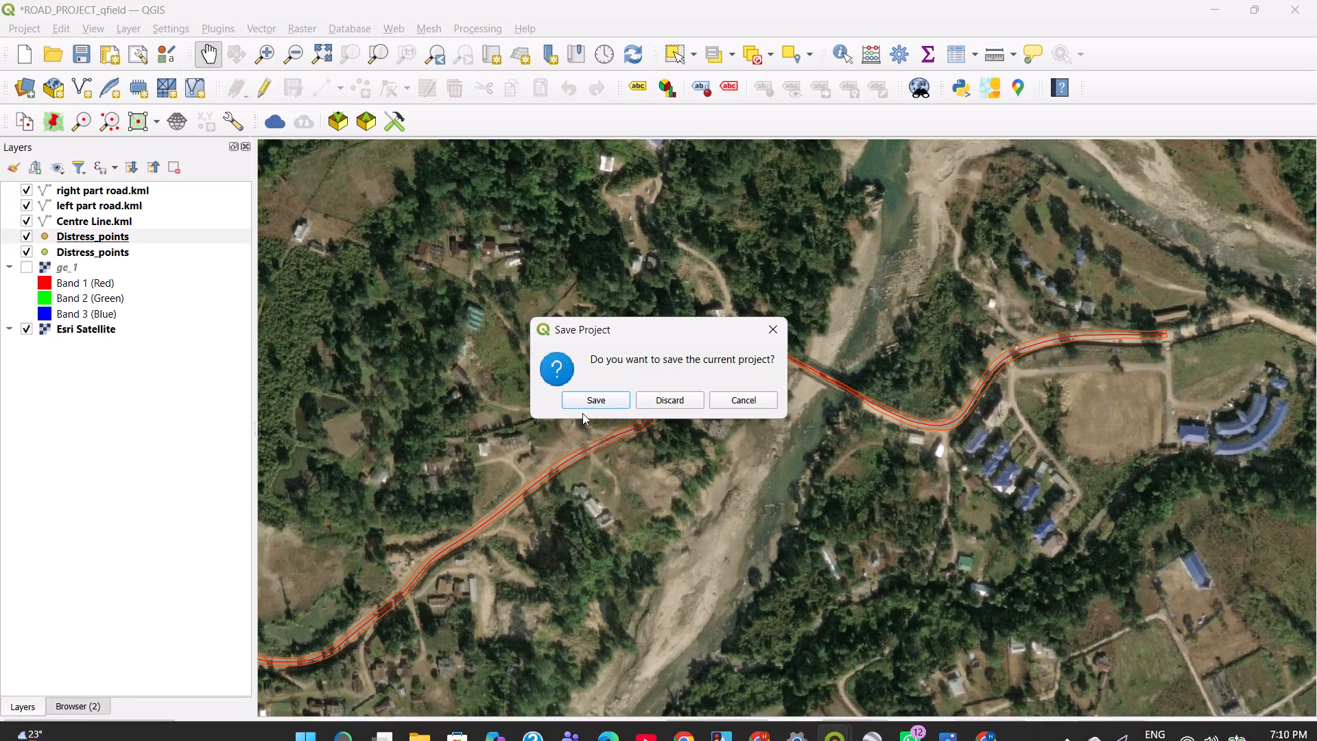
pyautogui.click(586, 399)
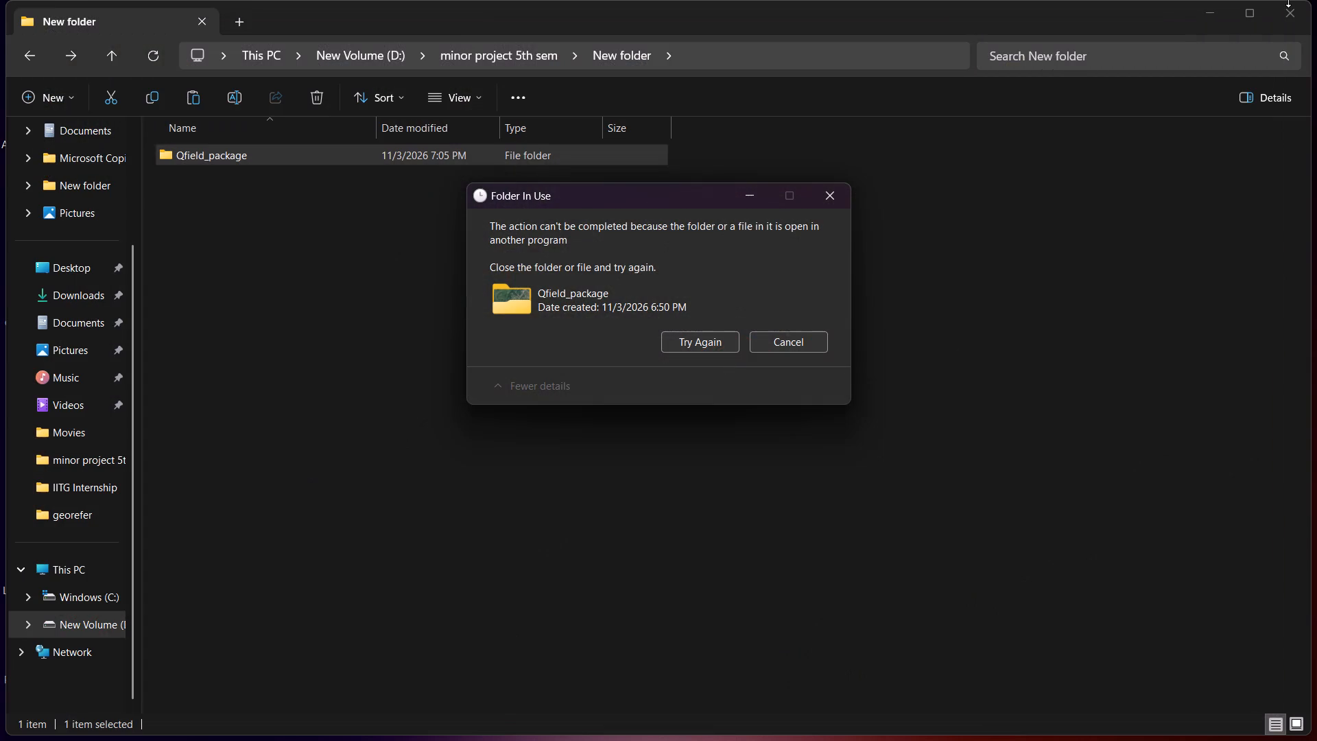
pyautogui.click(845, 712)
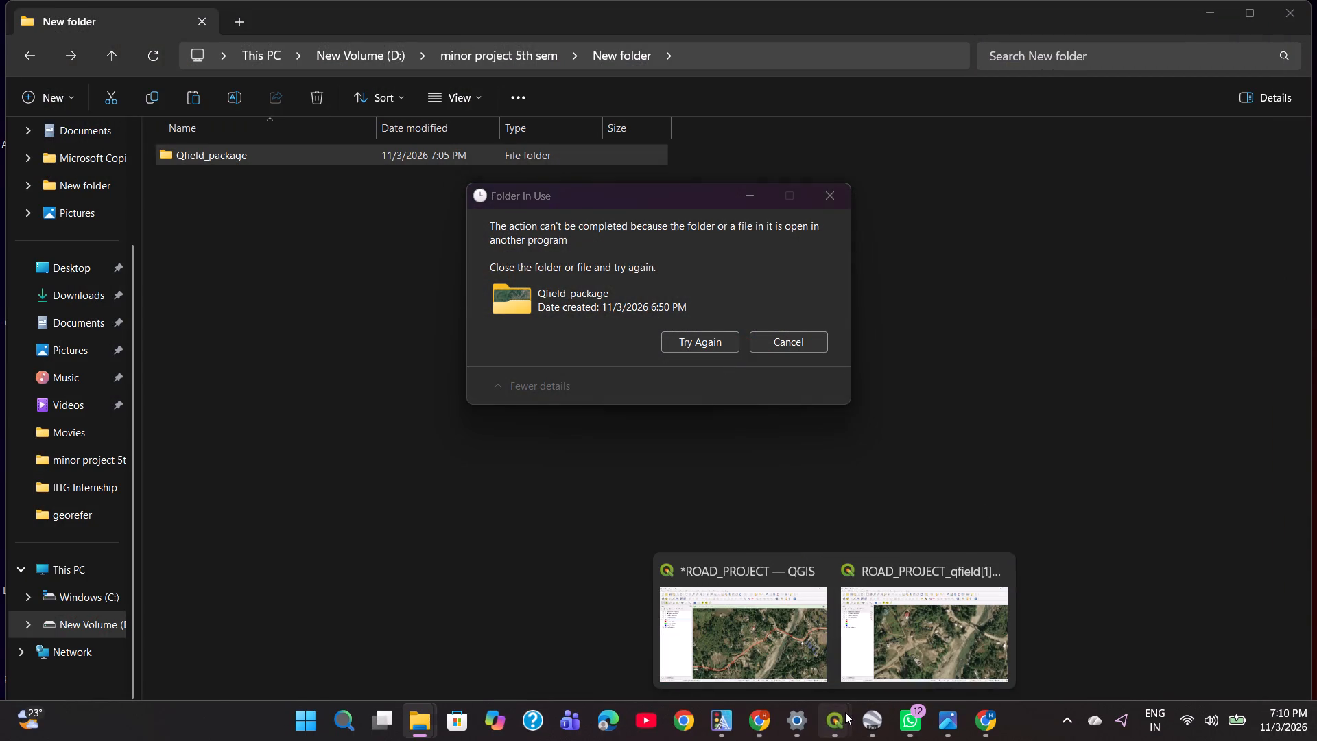
pyautogui.click(999, 565)
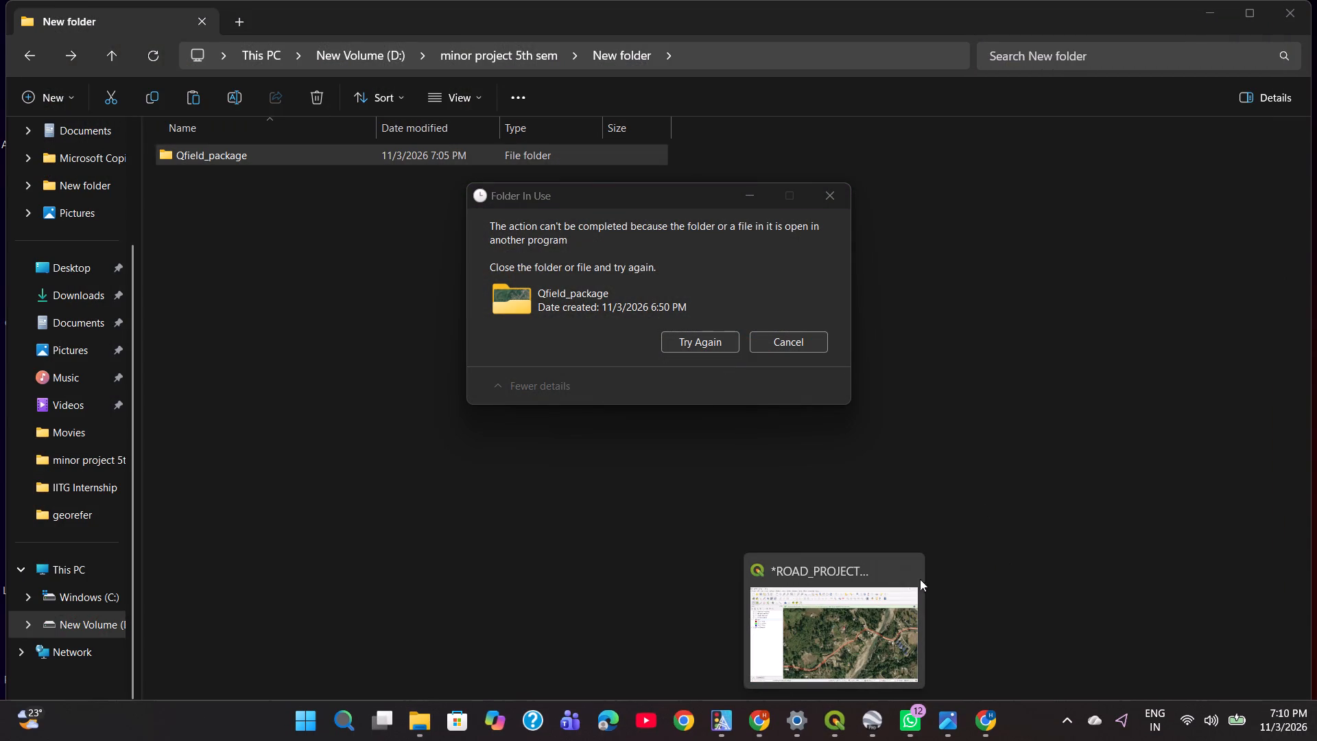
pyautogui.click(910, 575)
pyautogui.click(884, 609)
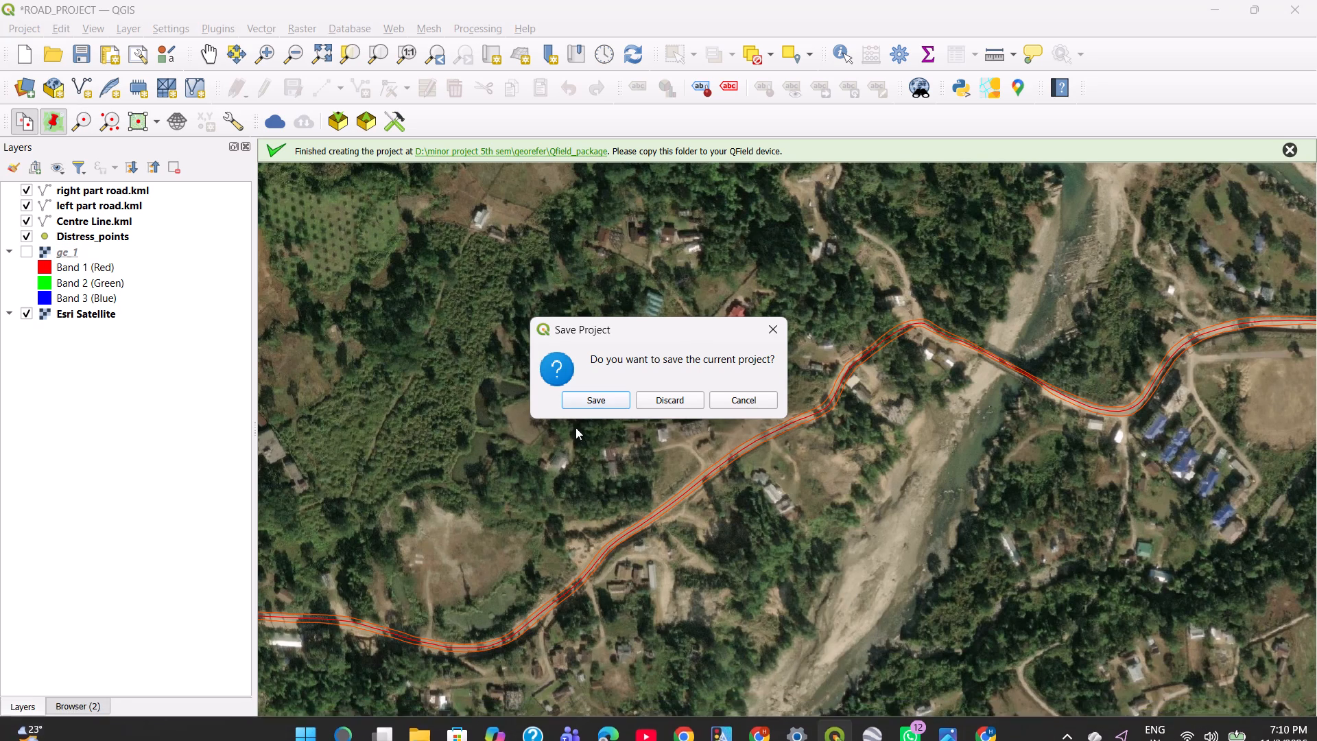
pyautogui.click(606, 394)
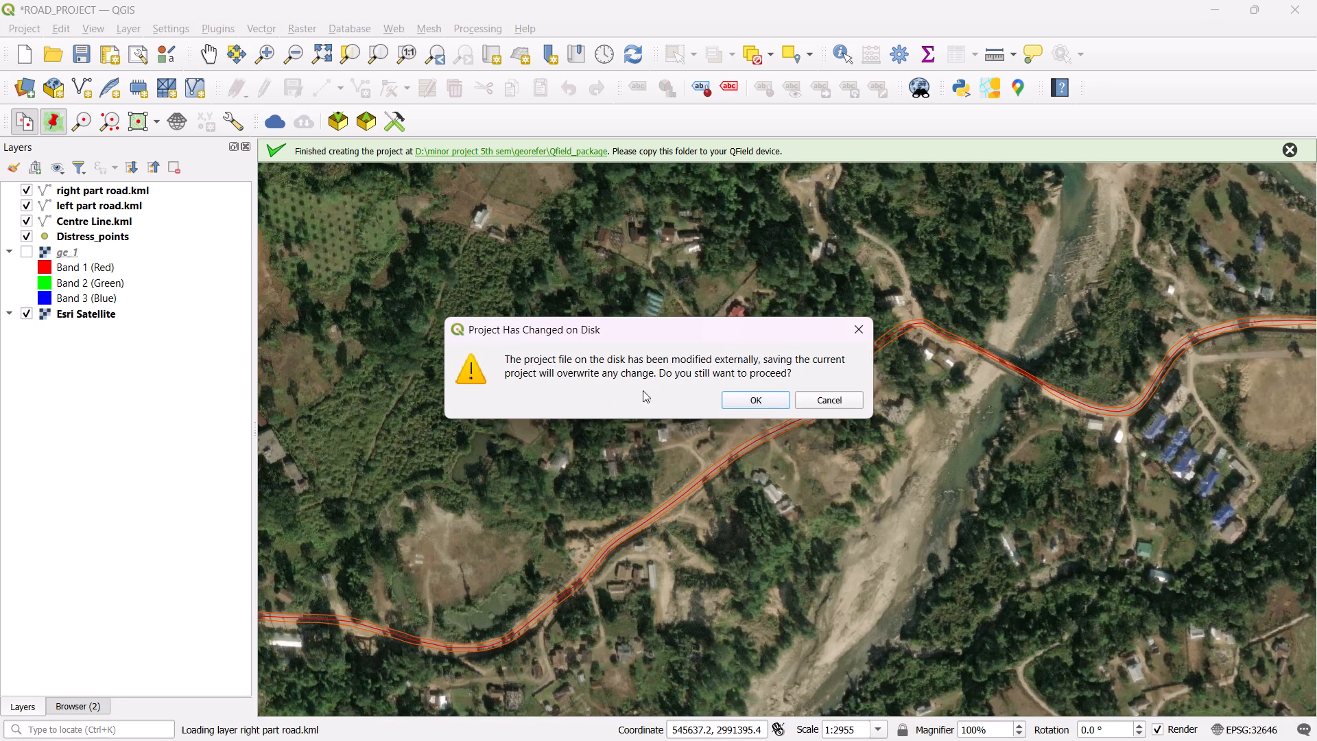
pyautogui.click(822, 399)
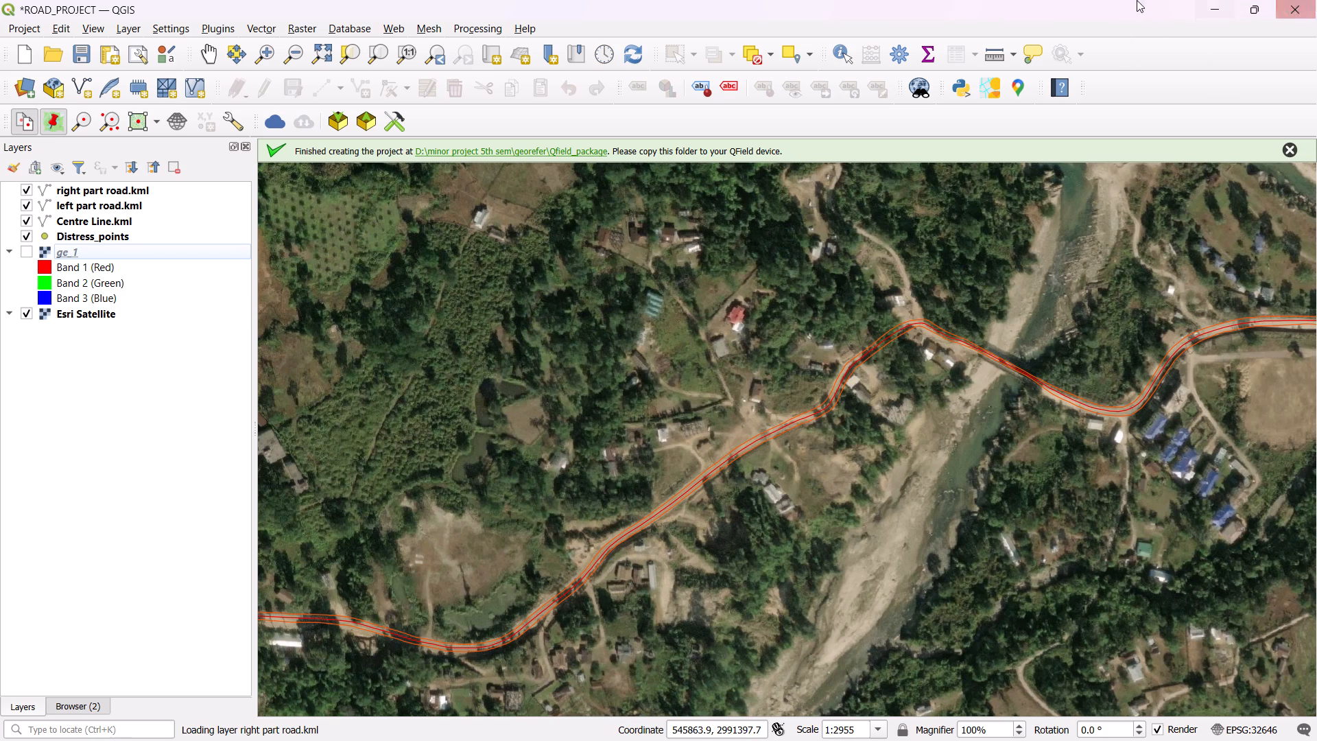
# Minimize the ROAD_PROJECT window and retry deleting the Qfield_package folder from New folder.
pyautogui.click(1225, 11)
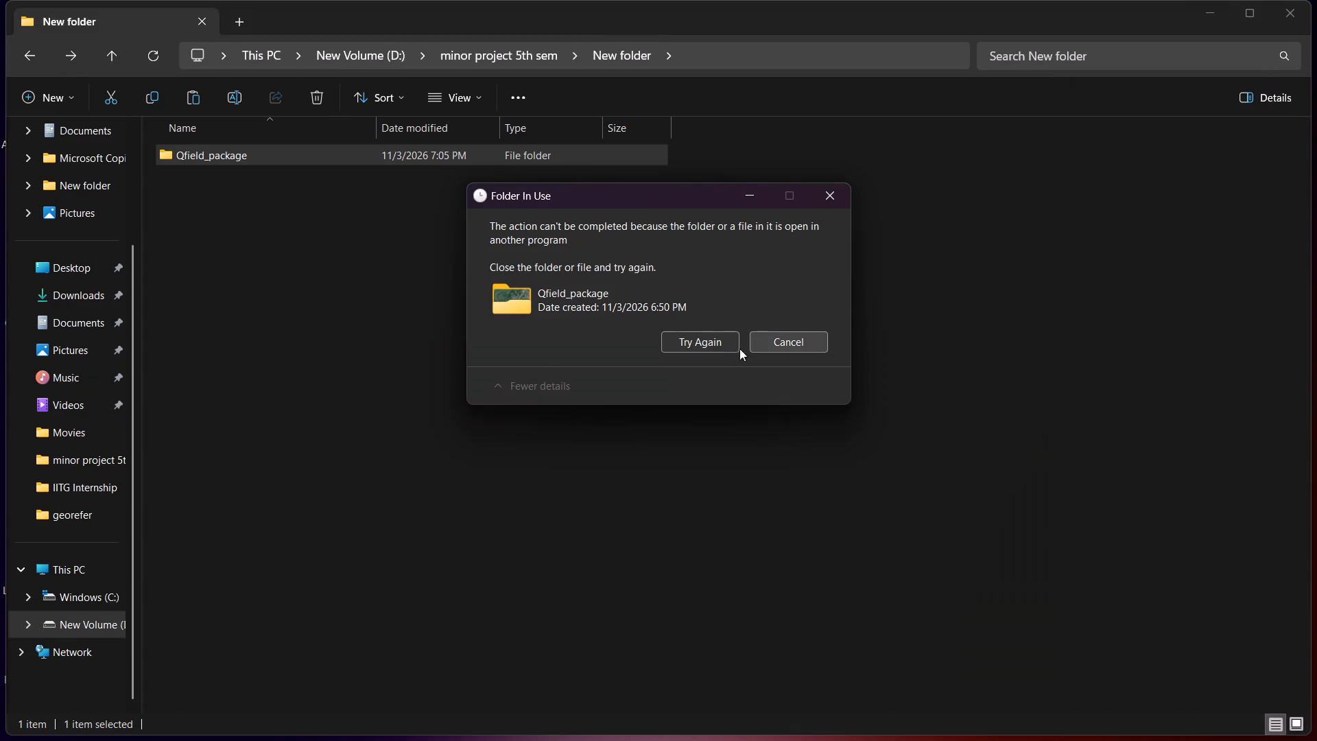
pyautogui.click(717, 347)
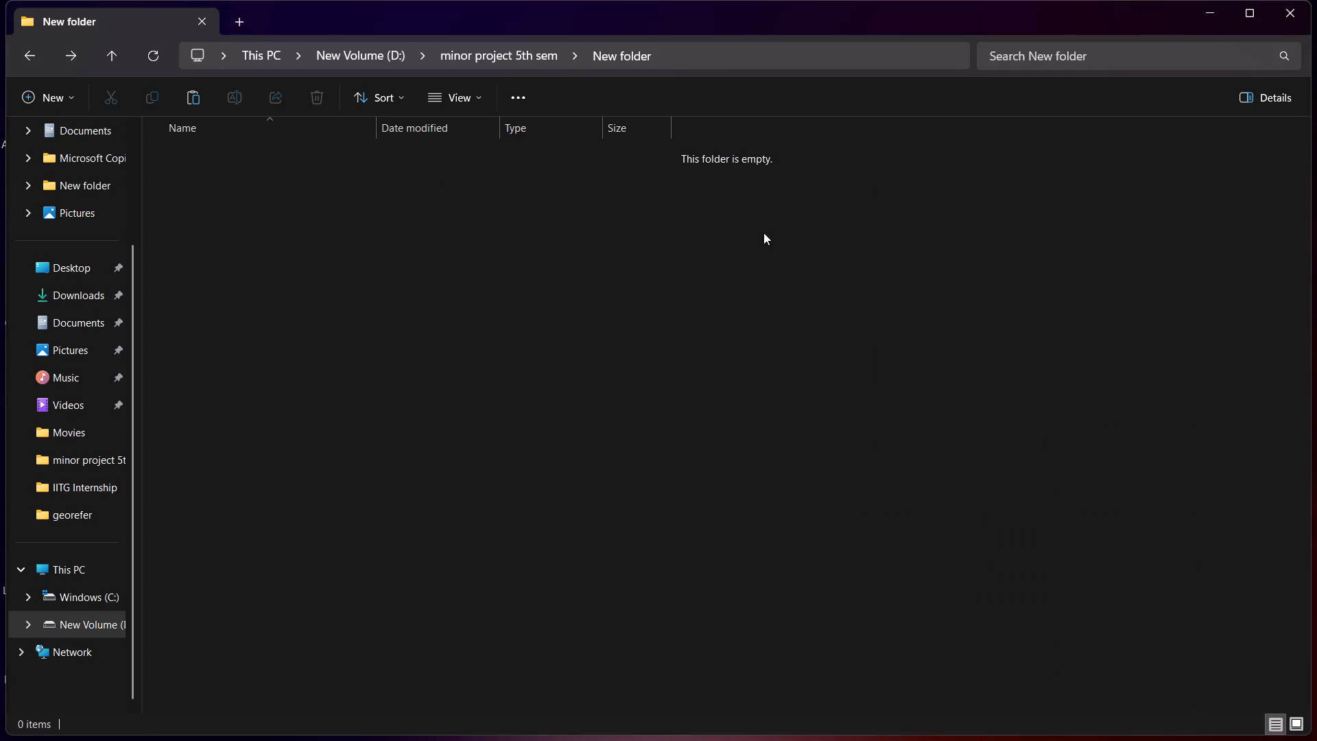
# Copy the Road_project GPKG and PNG files and the ROAD_PROJECT_qfield project and PNG from Qfield_package in the Pixel 10a's internal shared storage.
pyautogui.click(29, 62)
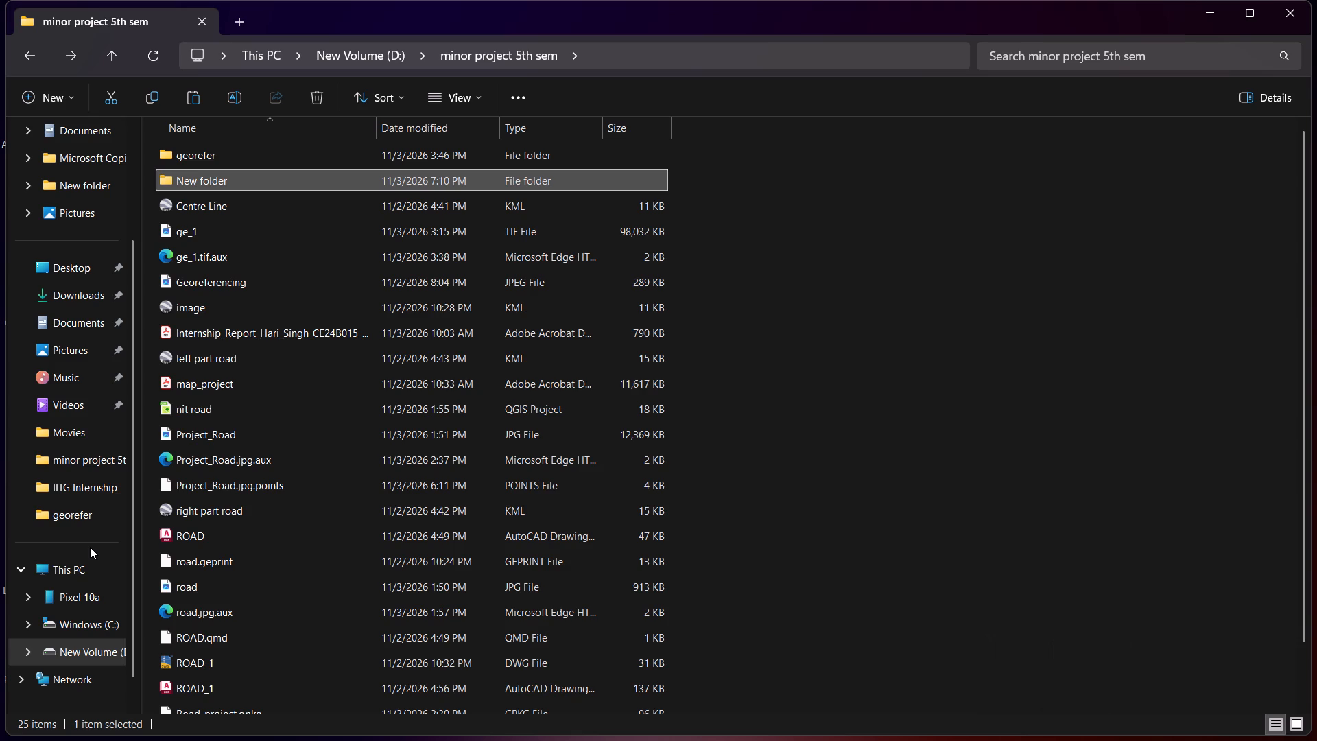
pyautogui.doubleClick(77, 594)
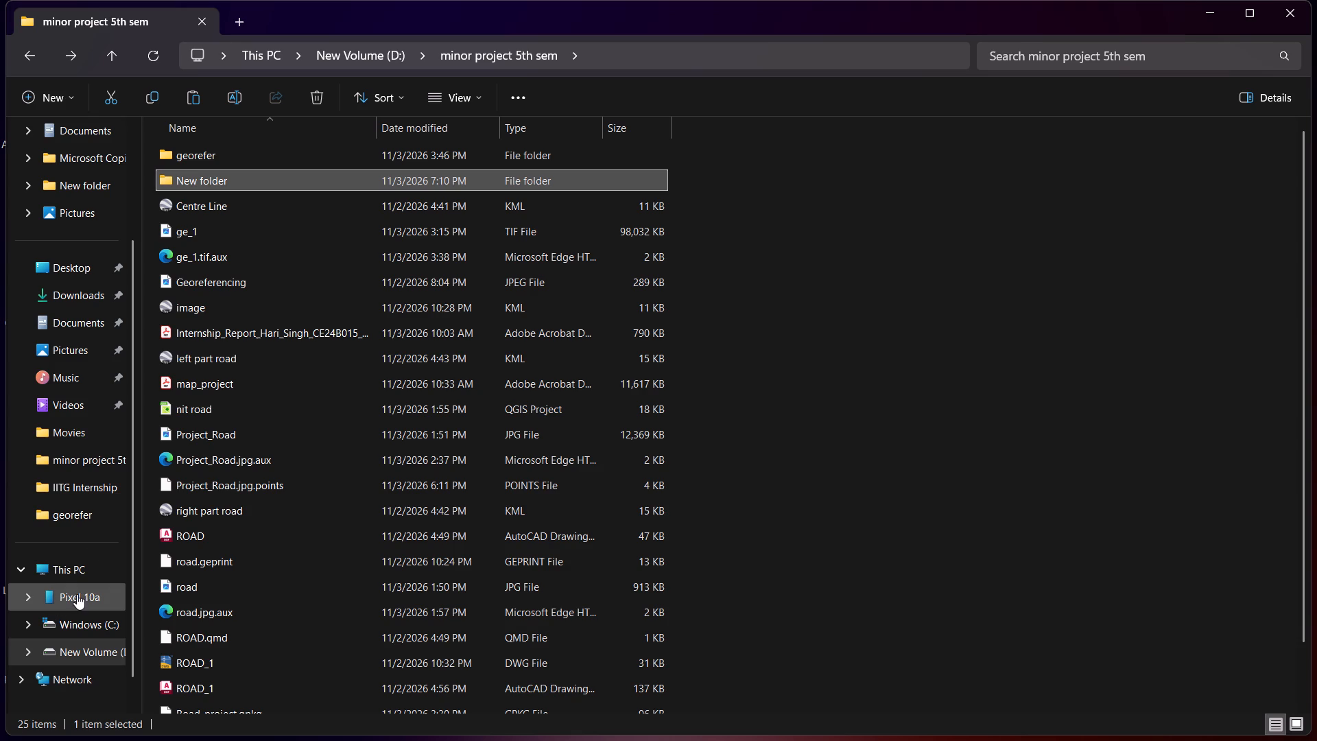
pyautogui.doubleClick(281, 144)
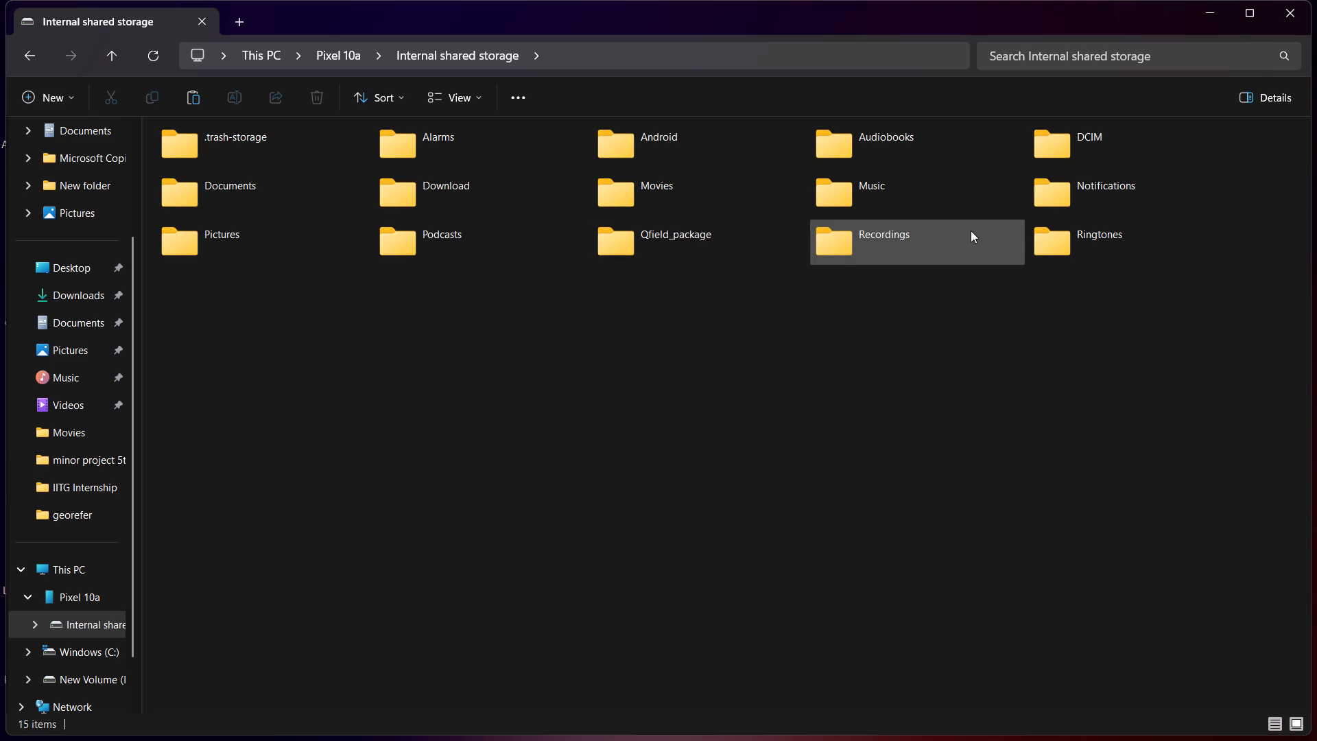
pyautogui.doubleClick(628, 246)
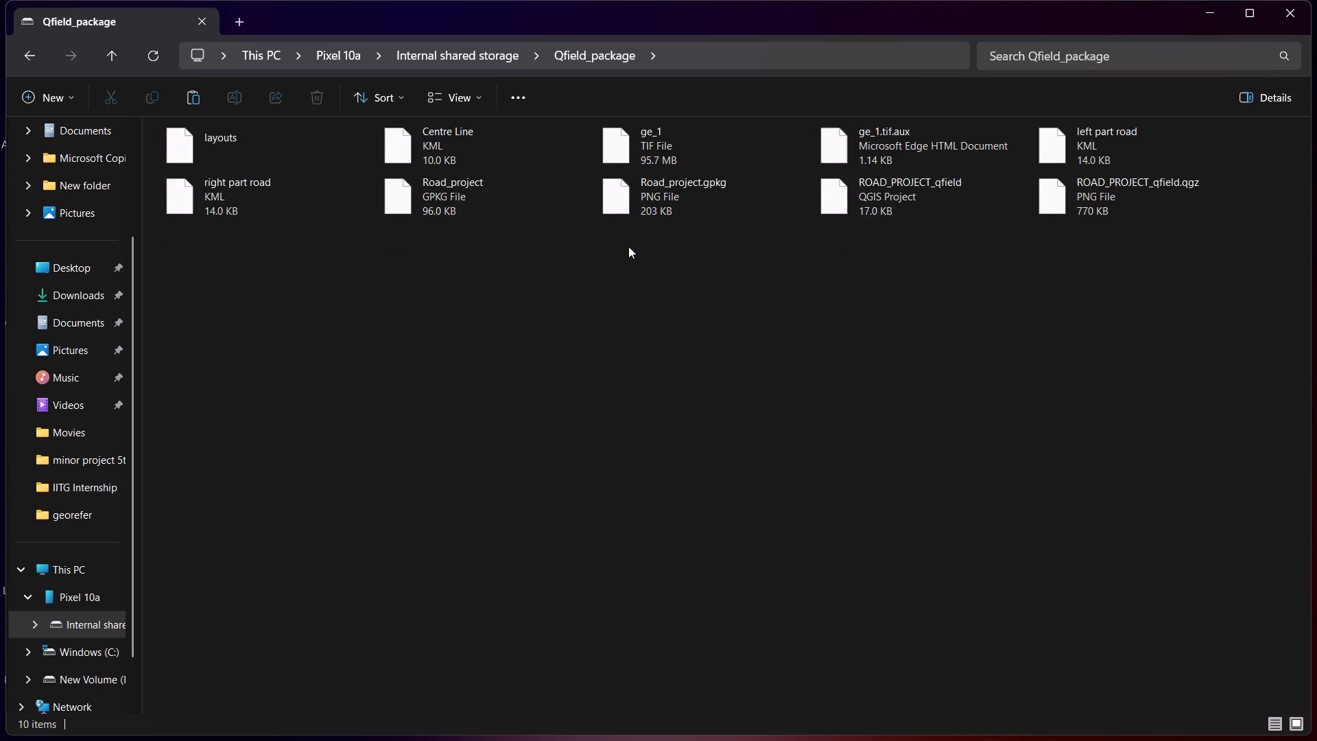
pyautogui.click(466, 200)
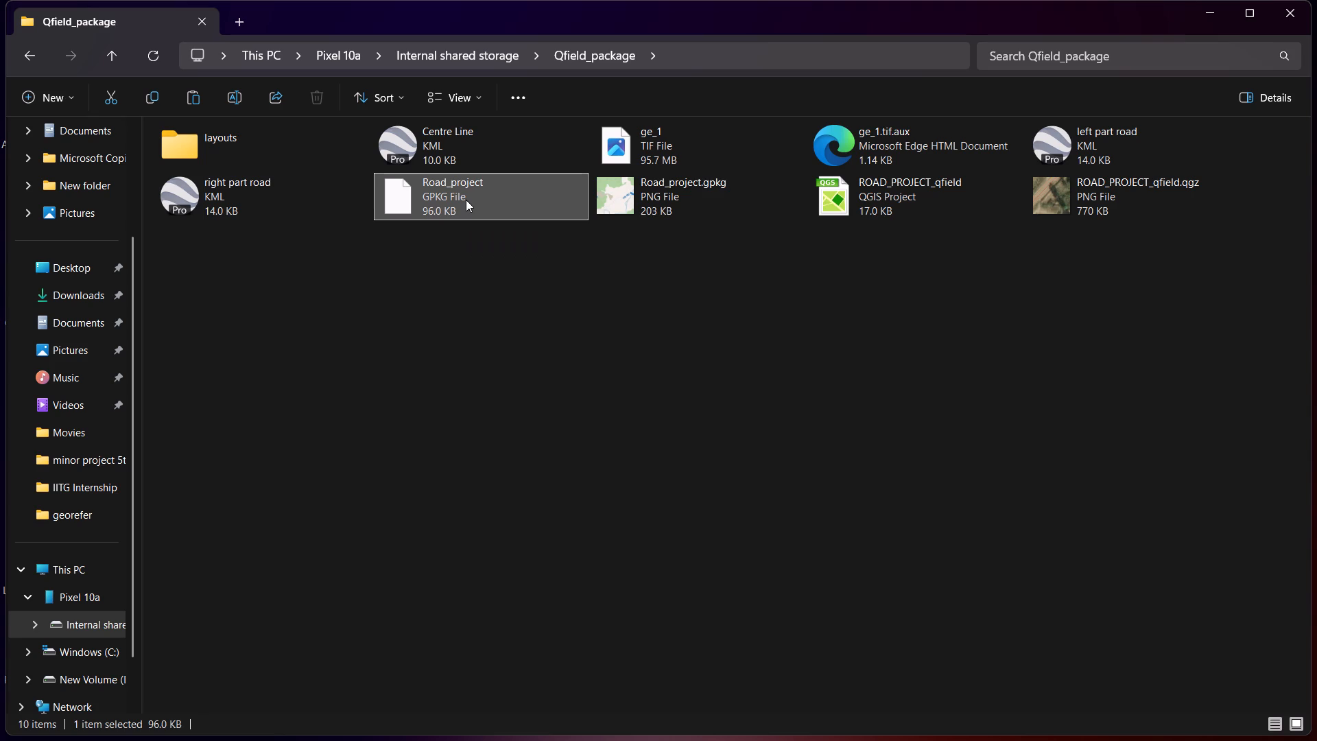
pyautogui.hotkey('shift', 'Right')
pyautogui.hotkey('shift', 'Right')
pyautogui.hotkey('shift', 'Right')
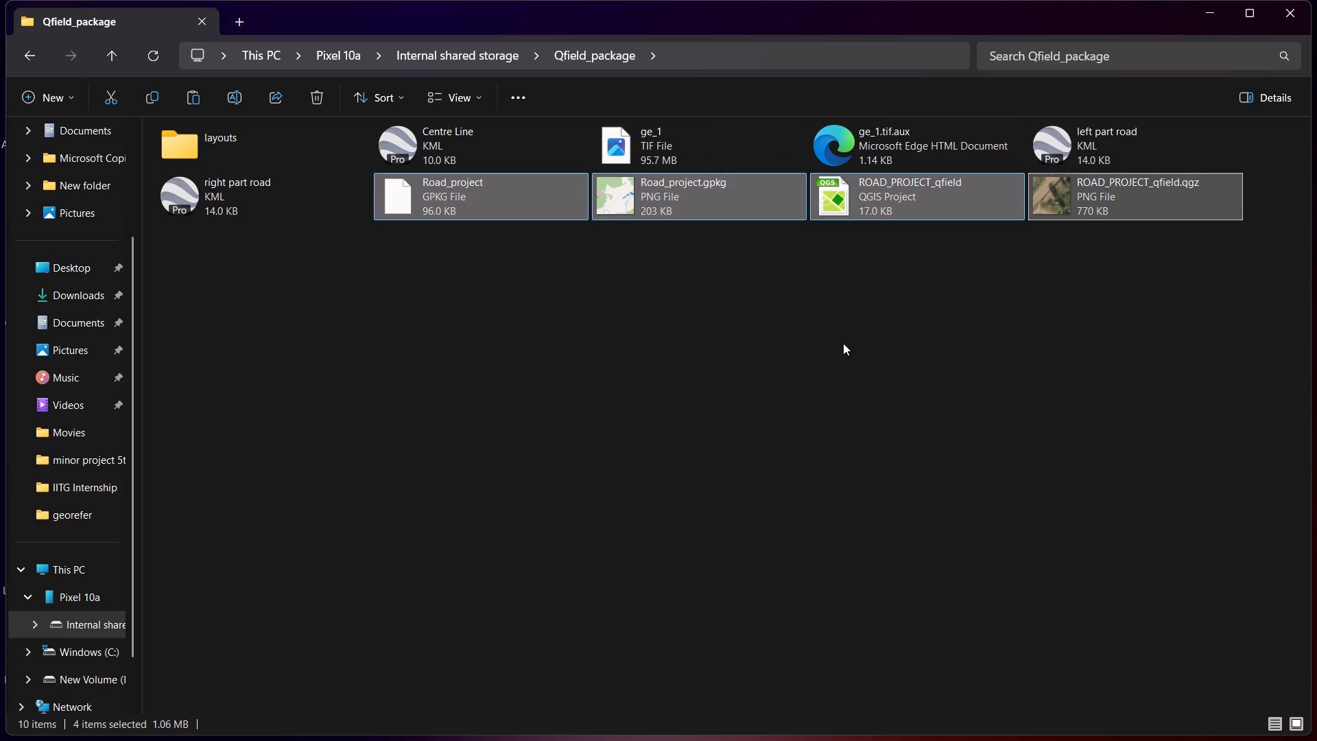
pyautogui.hotkey('ctrl', 'c')
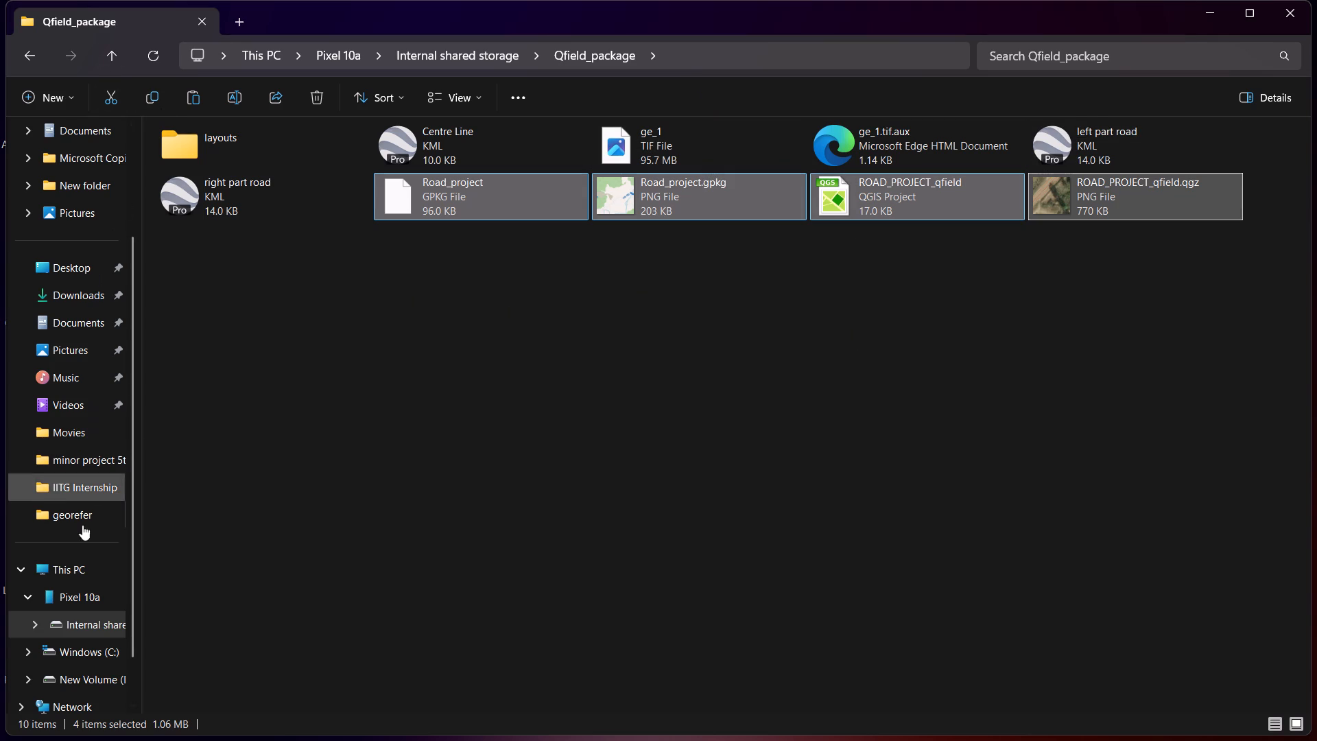
# Paste the copied files into New folder inside minor project 5th sem on New Volume (D:).
pyautogui.doubleClick(85, 569)
pyautogui.doubleClick(693, 158)
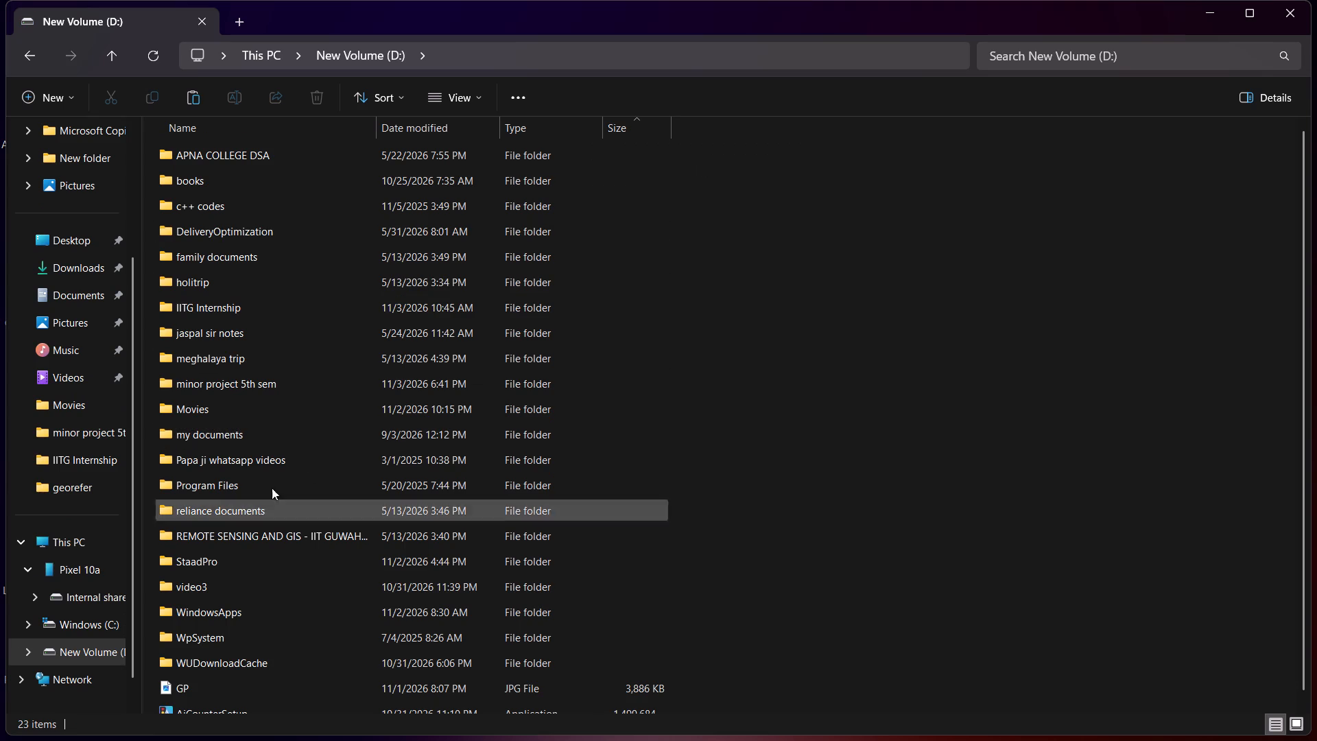
pyautogui.doubleClick(237, 382)
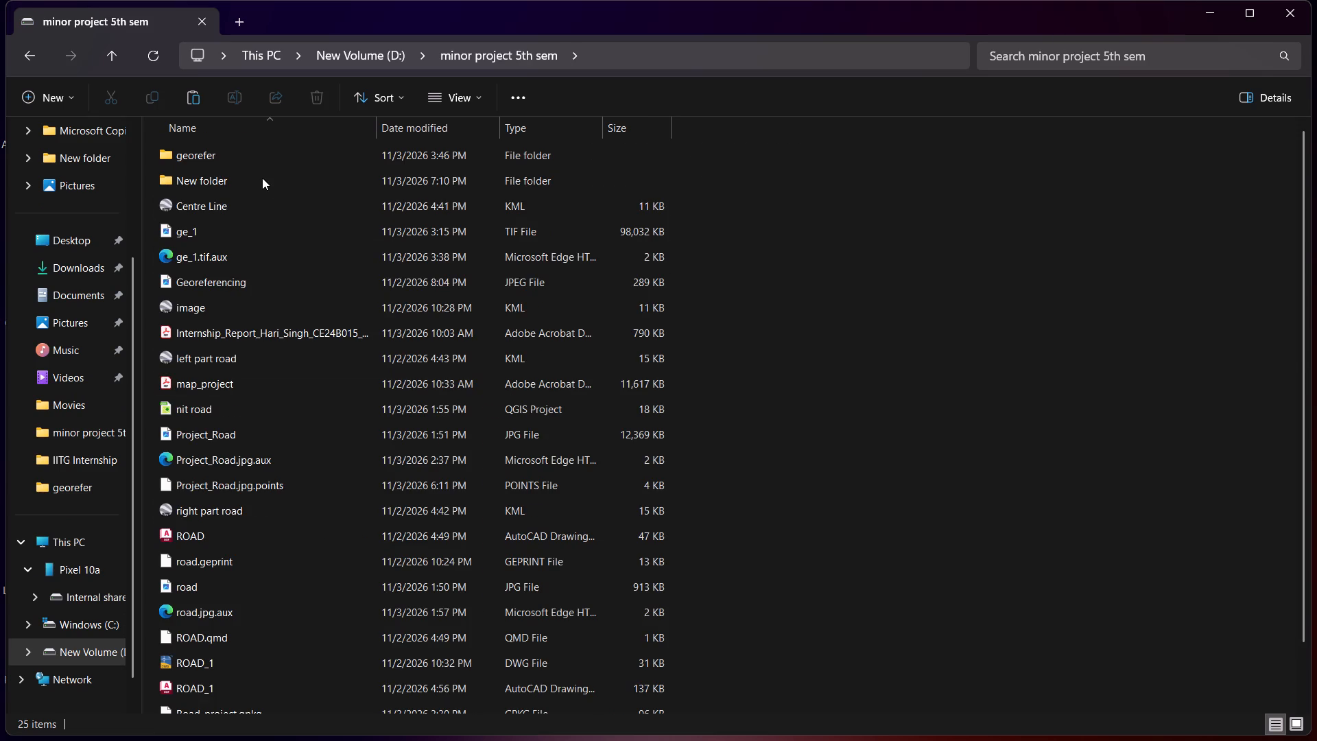
pyautogui.doubleClick(262, 178)
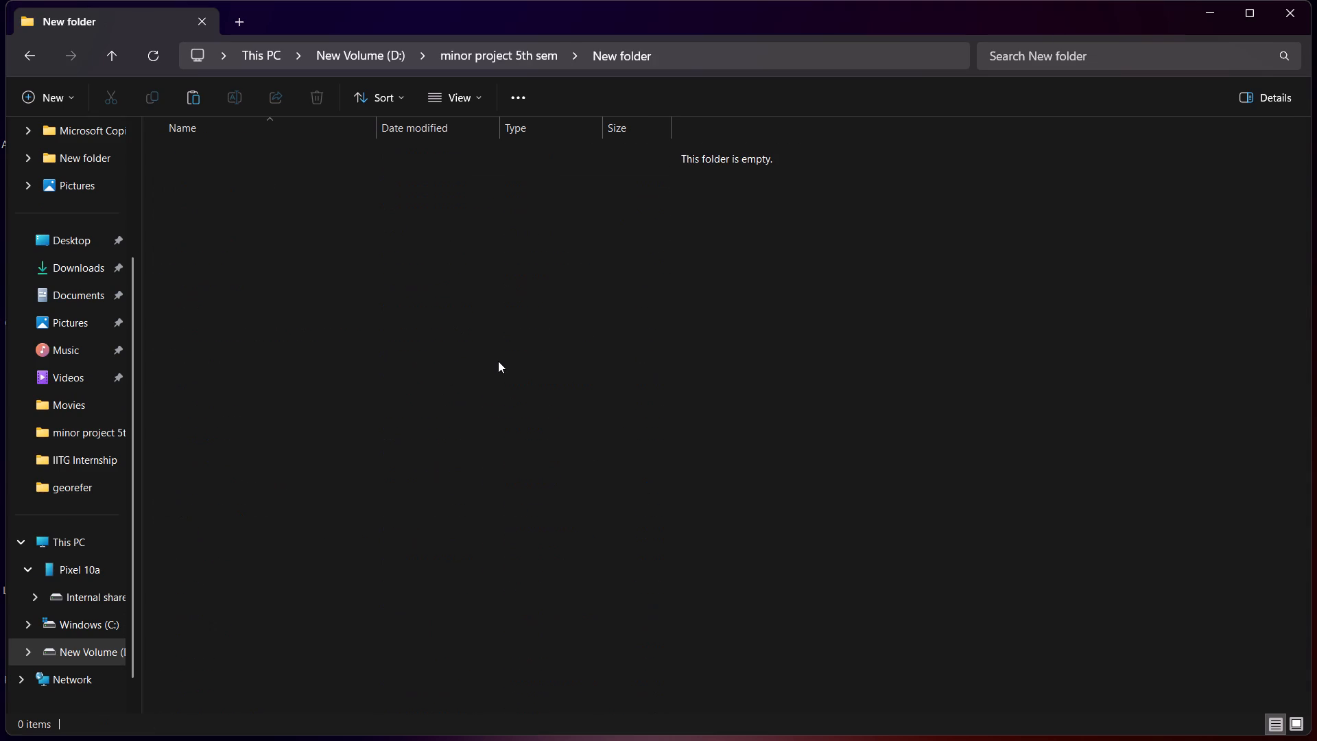
pyautogui.hotkey('ctrl', 'v')
pyautogui.click(528, 346)
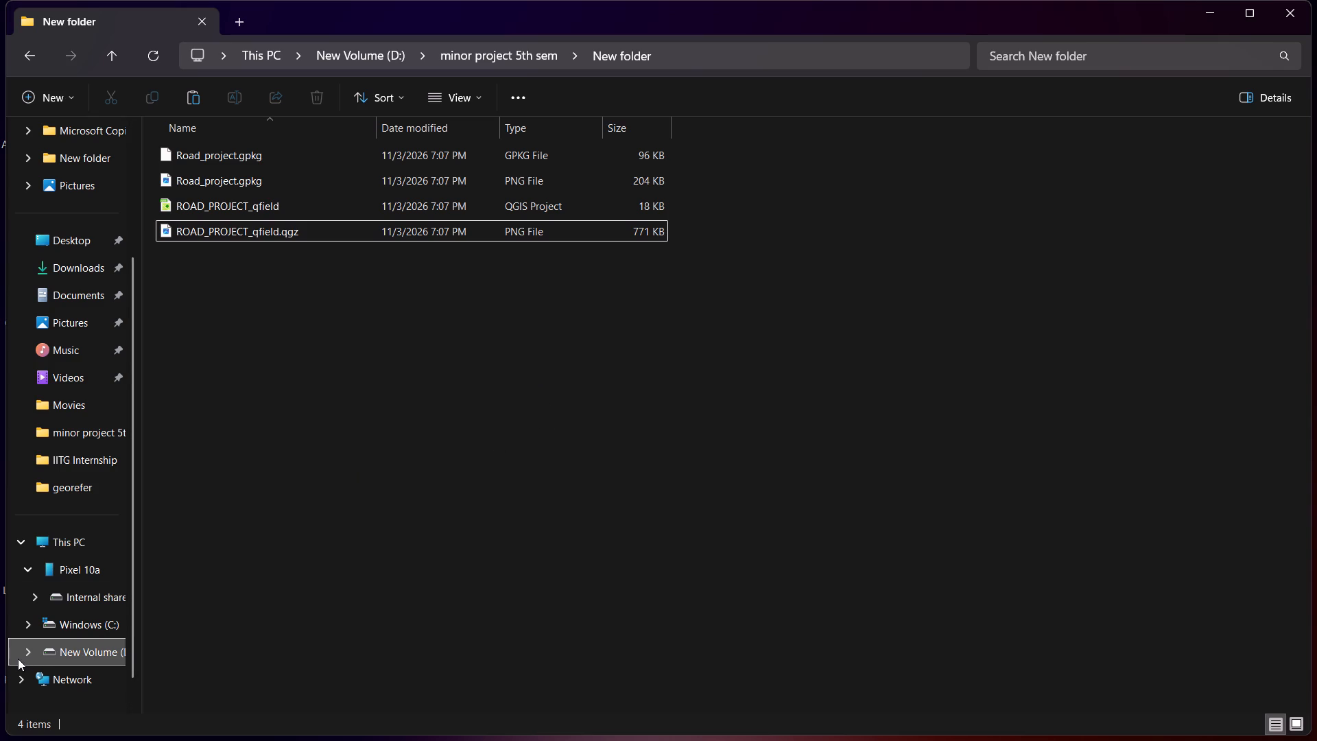
# Switch to the ROAD_PROJECT window in QGIS and expand New folder under minor project 5th sem in the data source browser.
pyautogui.click(1211, 7)
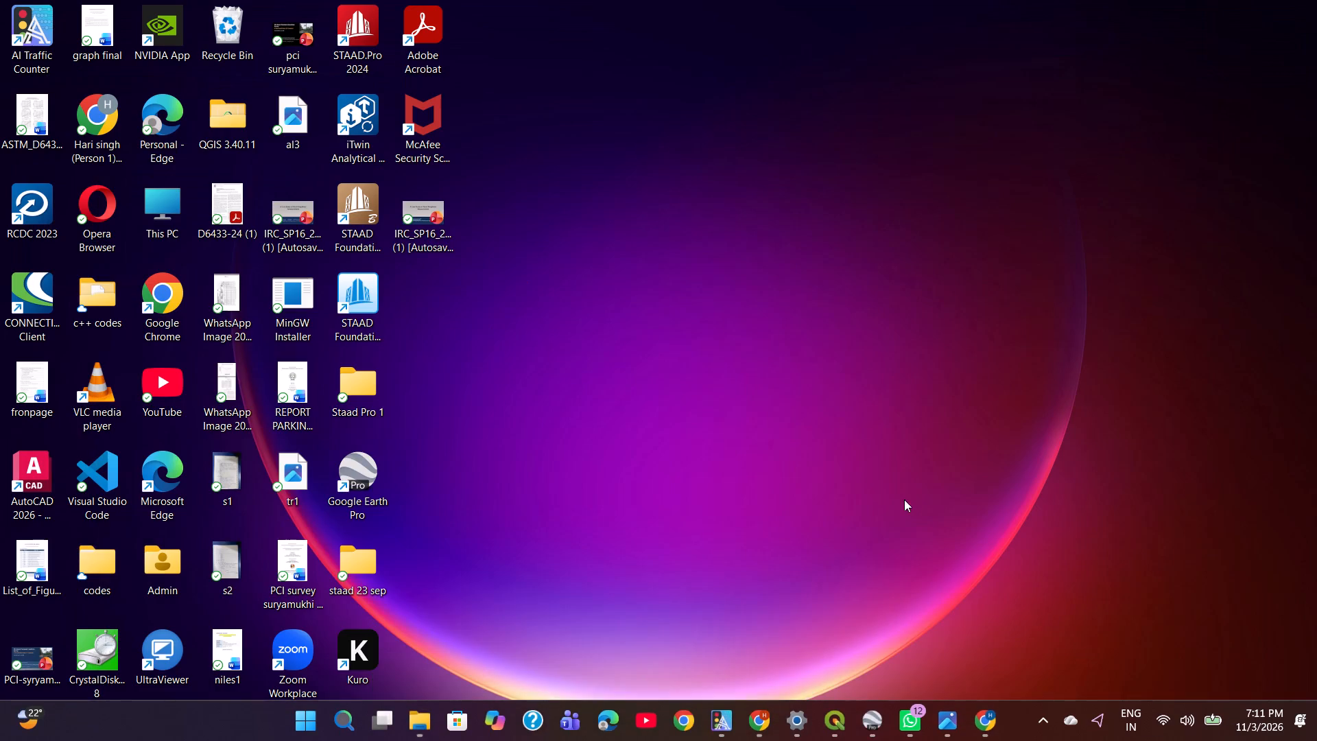
pyautogui.click(820, 727)
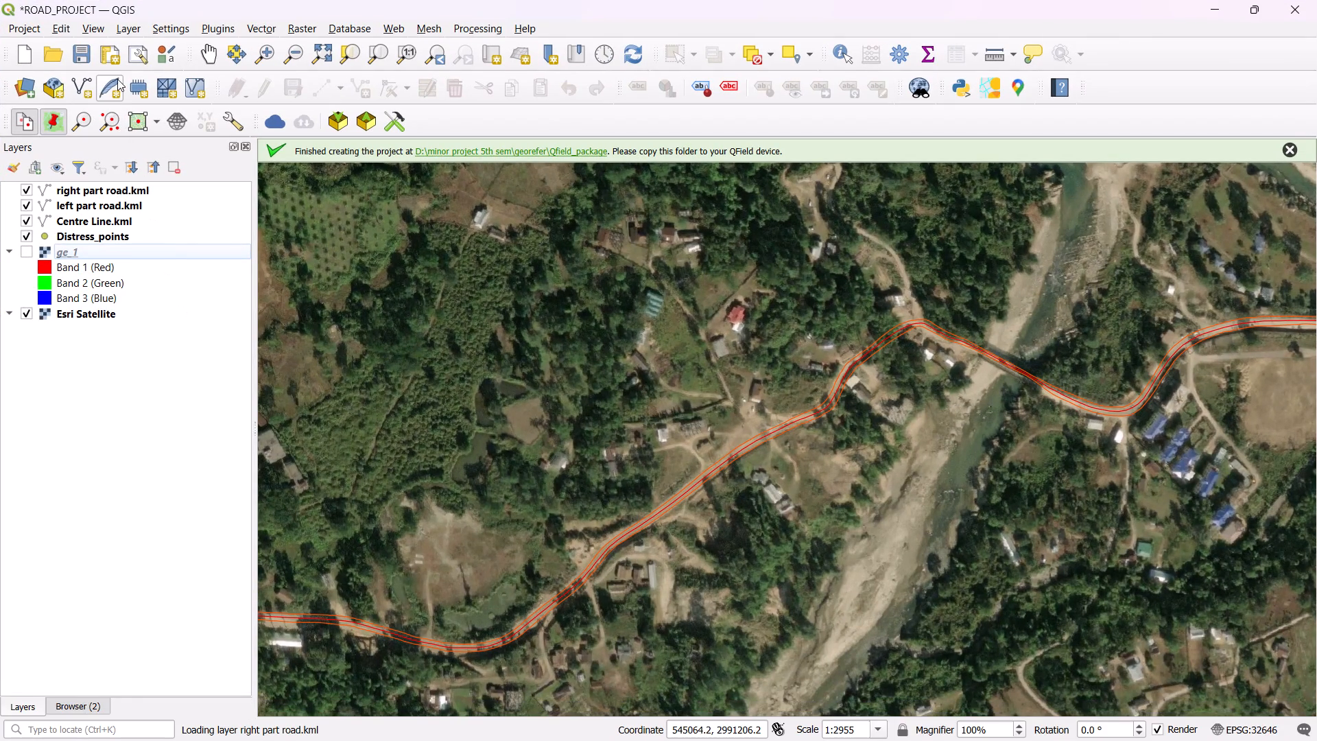
pyautogui.click(134, 23)
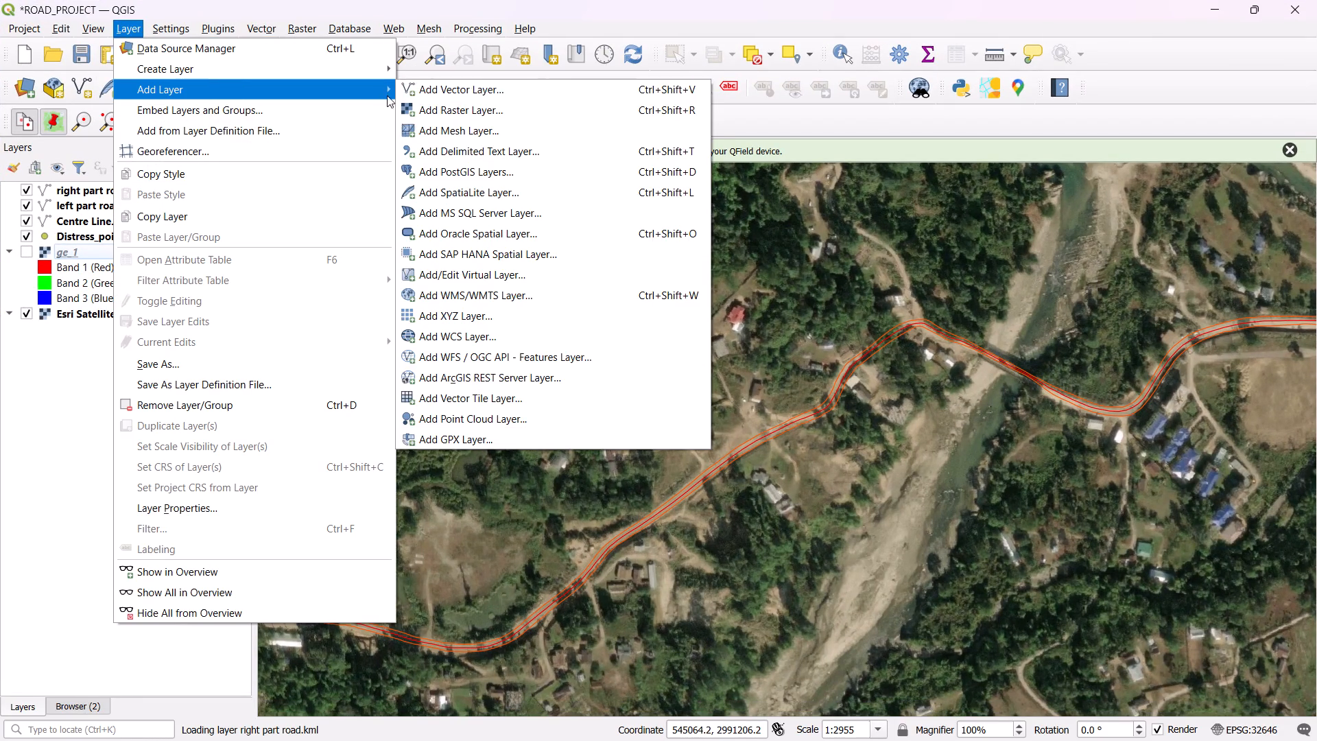
pyautogui.click(417, 89)
pyautogui.click(271, 143)
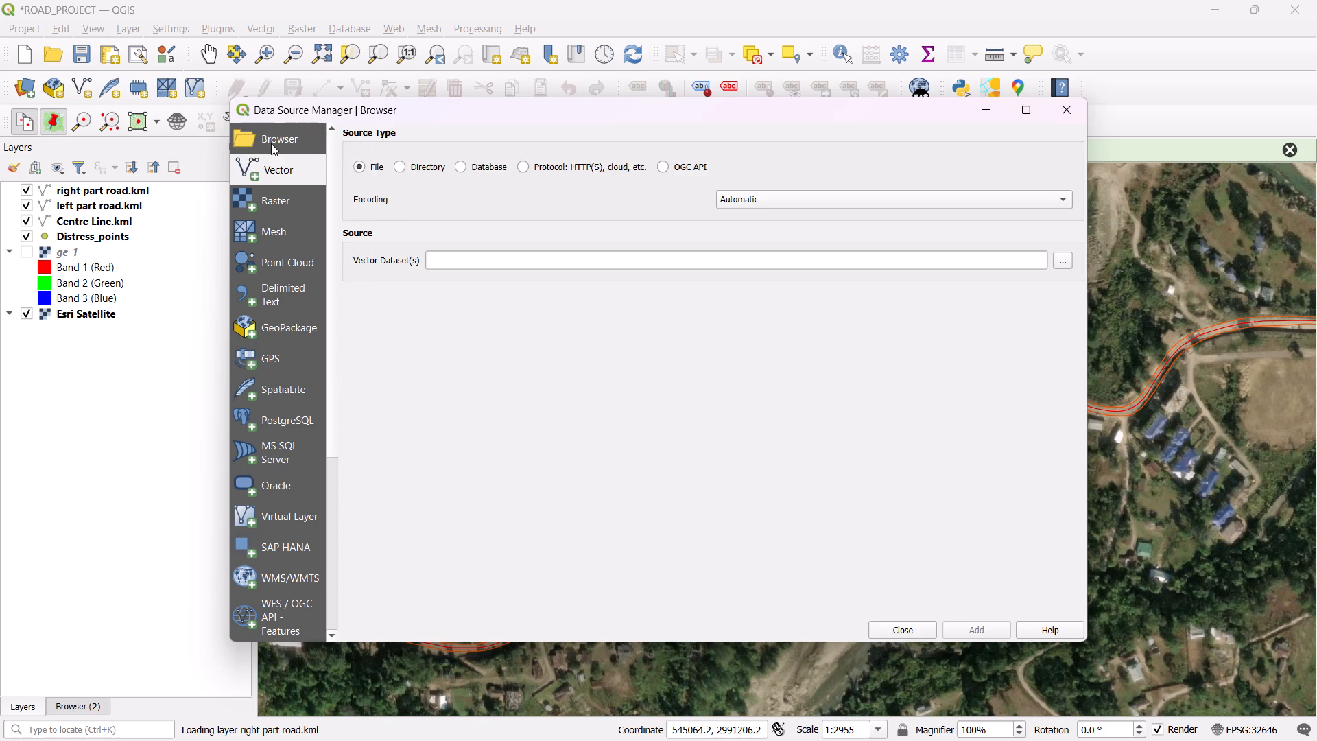
pyautogui.doubleClick(418, 249)
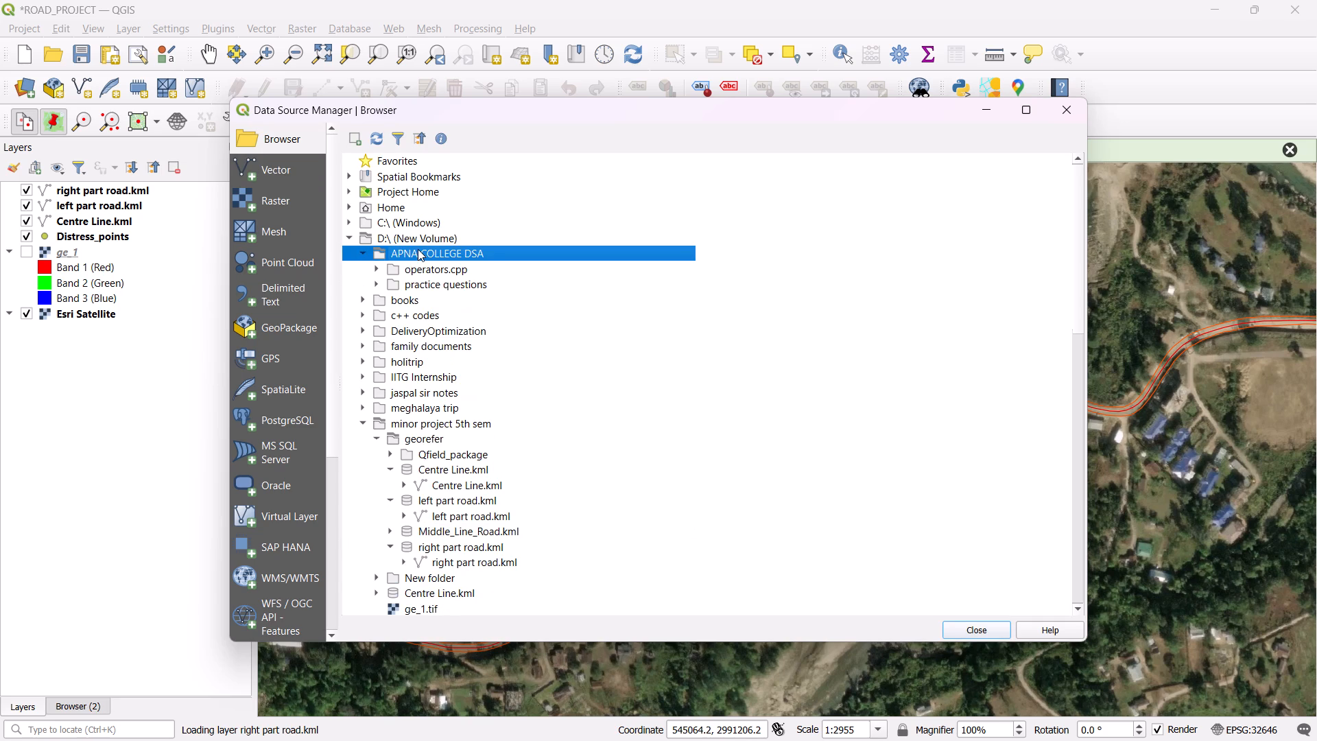
pyautogui.doubleClick(416, 239)
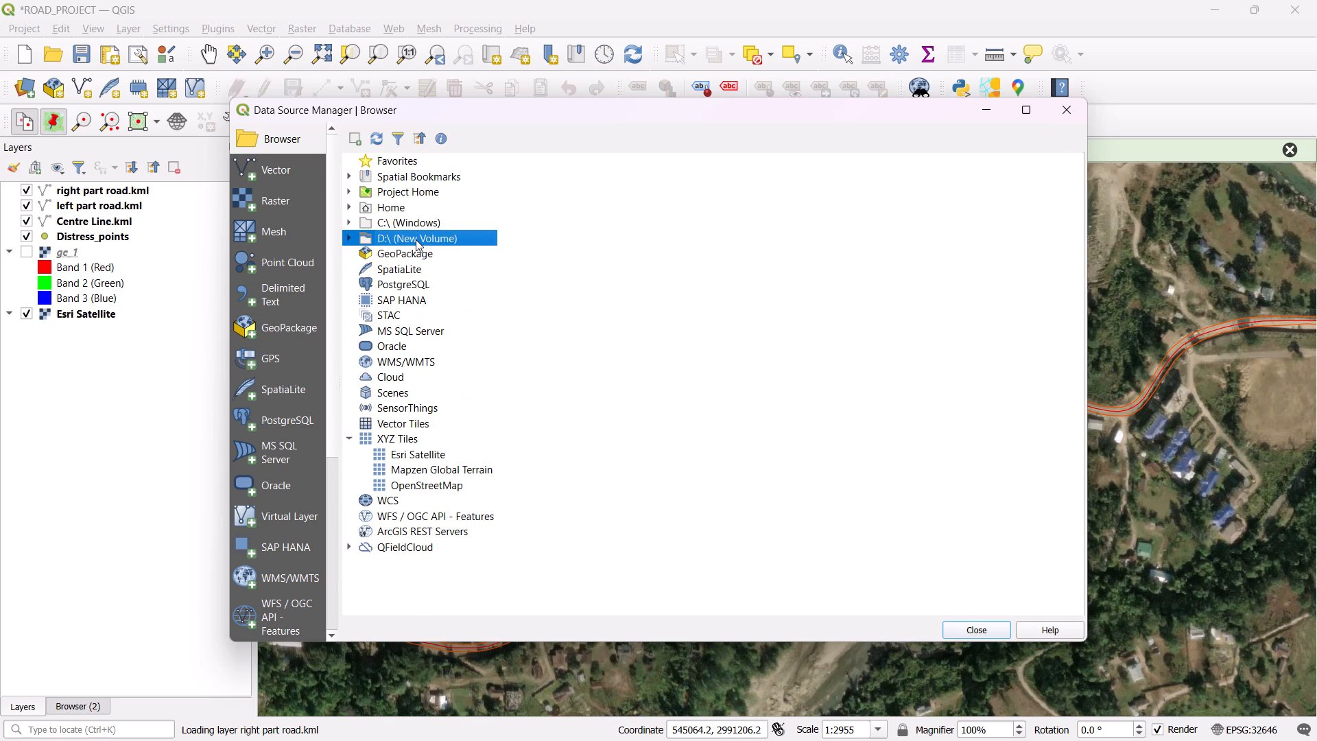
pyautogui.click(414, 234)
pyautogui.click(414, 234)
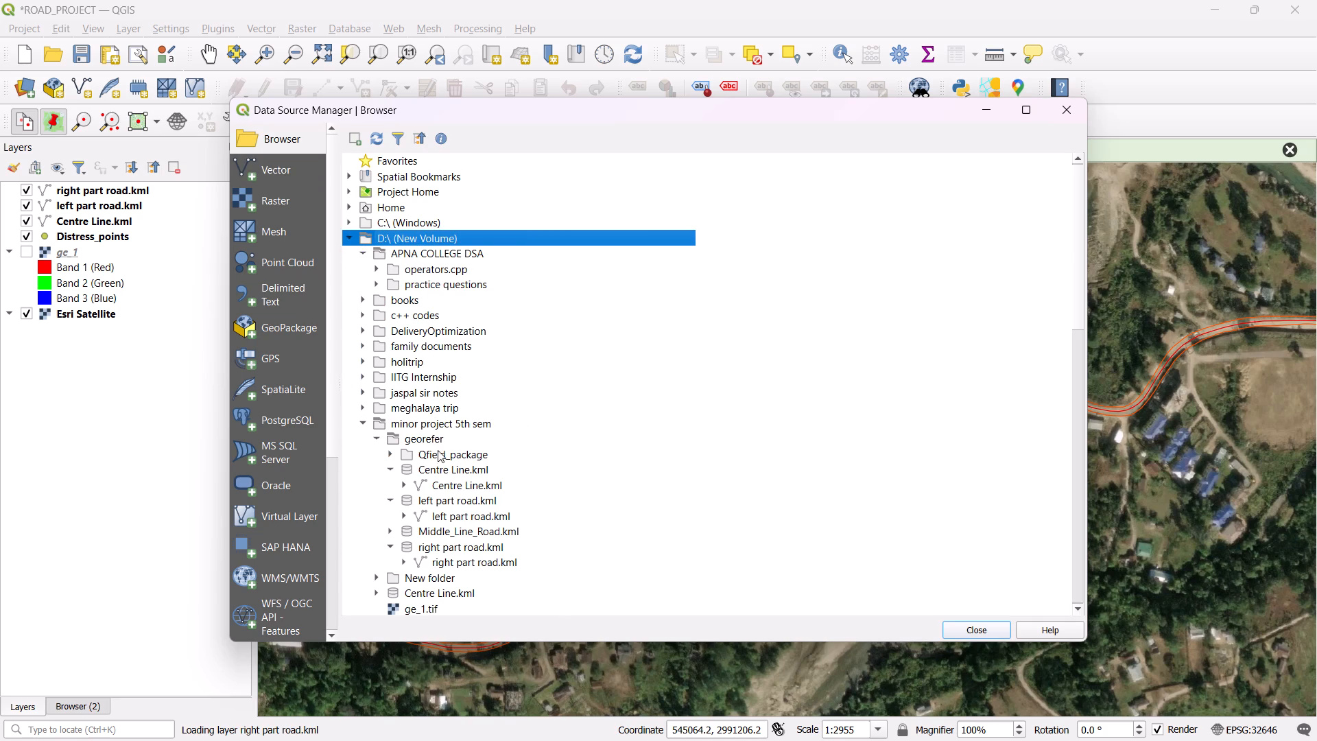
pyautogui.click(444, 576)
pyautogui.click(444, 576)
pyautogui.scroll(-2, 458, 542)
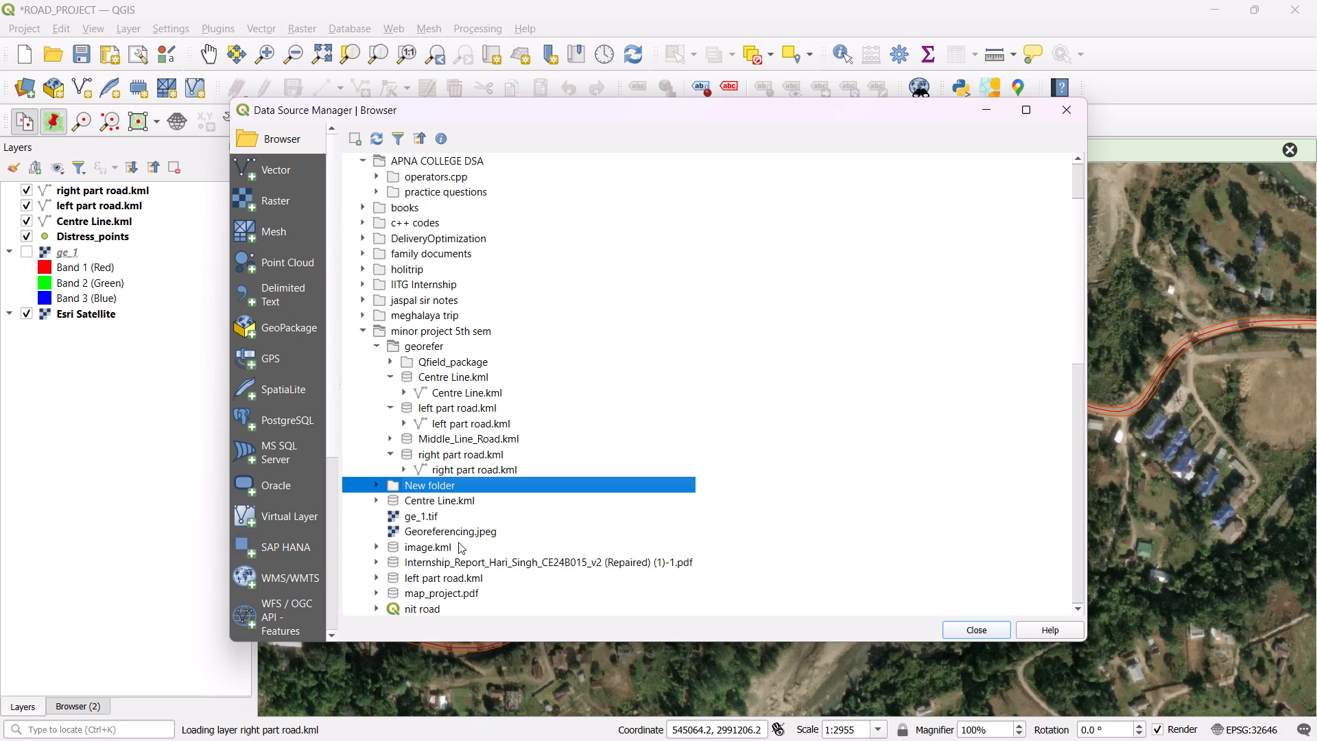
pyautogui.doubleClick(412, 484)
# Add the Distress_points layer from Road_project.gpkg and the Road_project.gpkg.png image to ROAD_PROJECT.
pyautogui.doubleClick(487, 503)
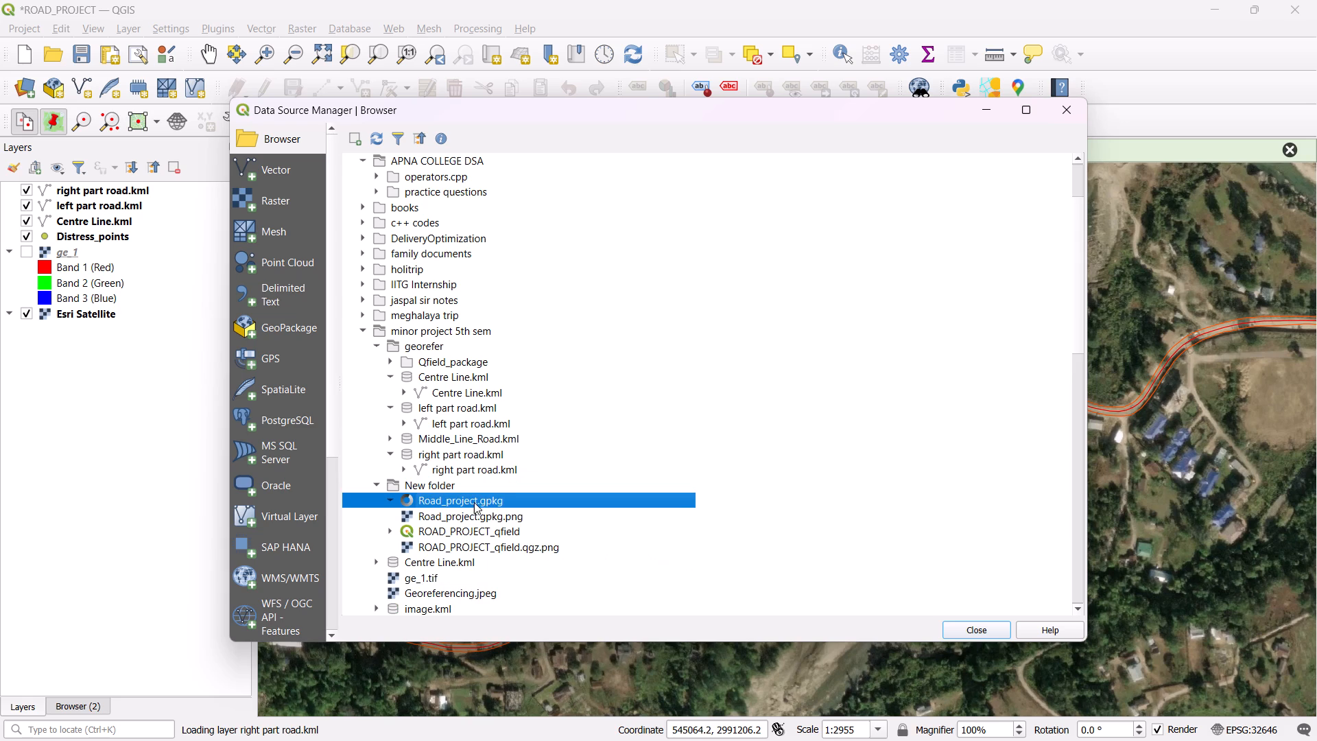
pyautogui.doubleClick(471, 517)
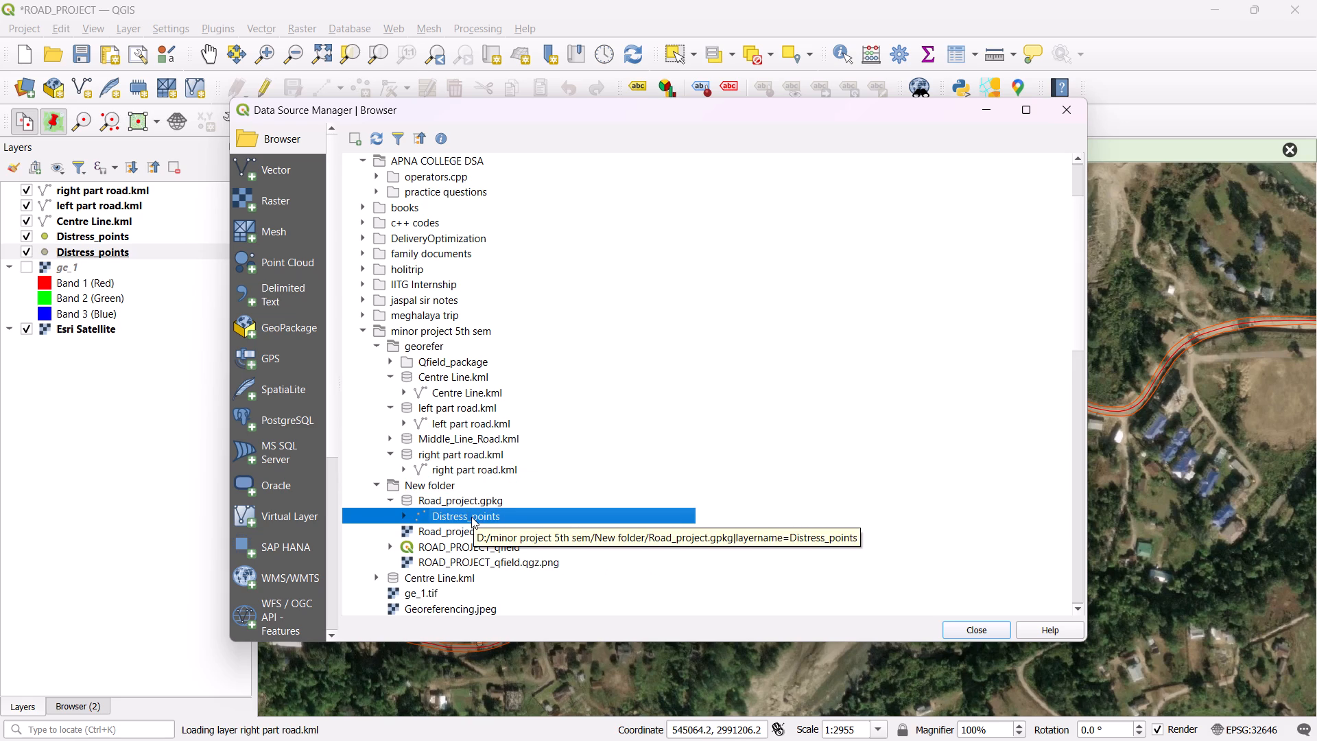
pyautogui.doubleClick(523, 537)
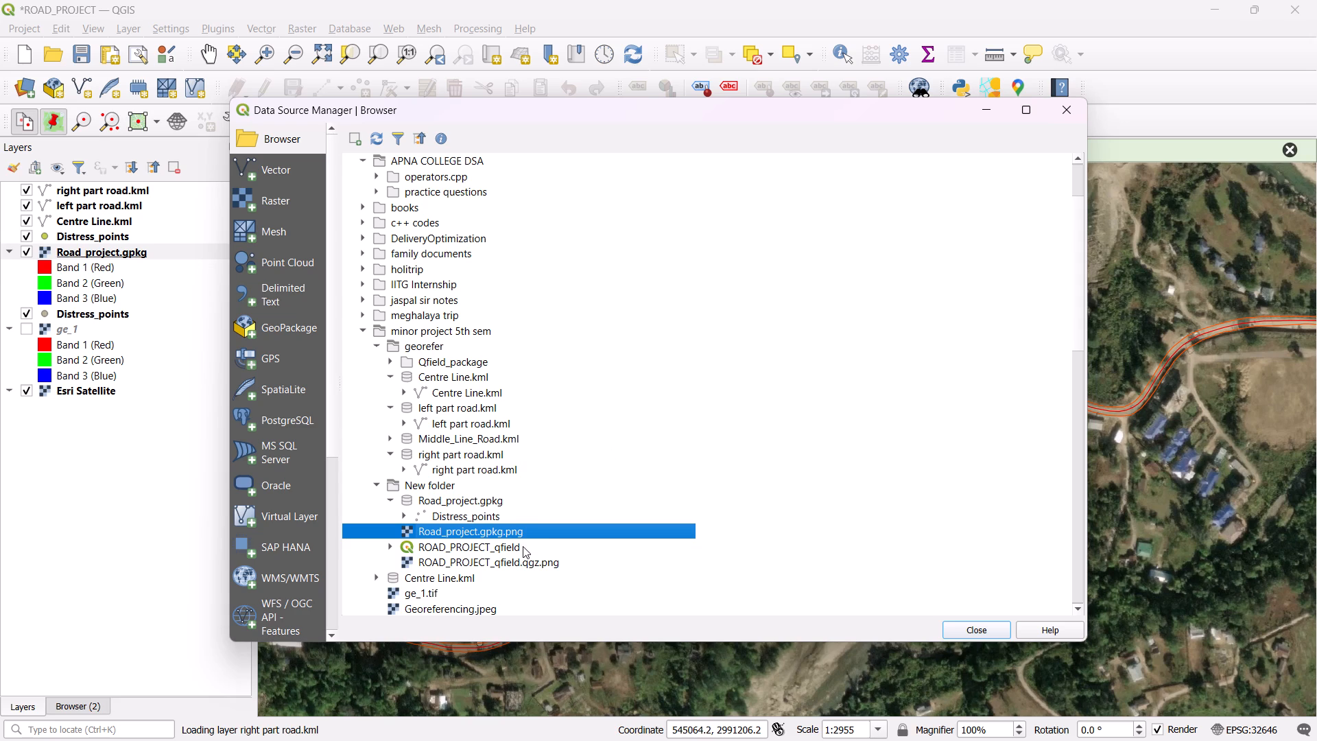
# Open the ROAD_PROJECT_qfield project from New folder, discarding the current project's changes and dismissing the unavailable layers list without repairs.
pyautogui.doubleClick(523, 545)
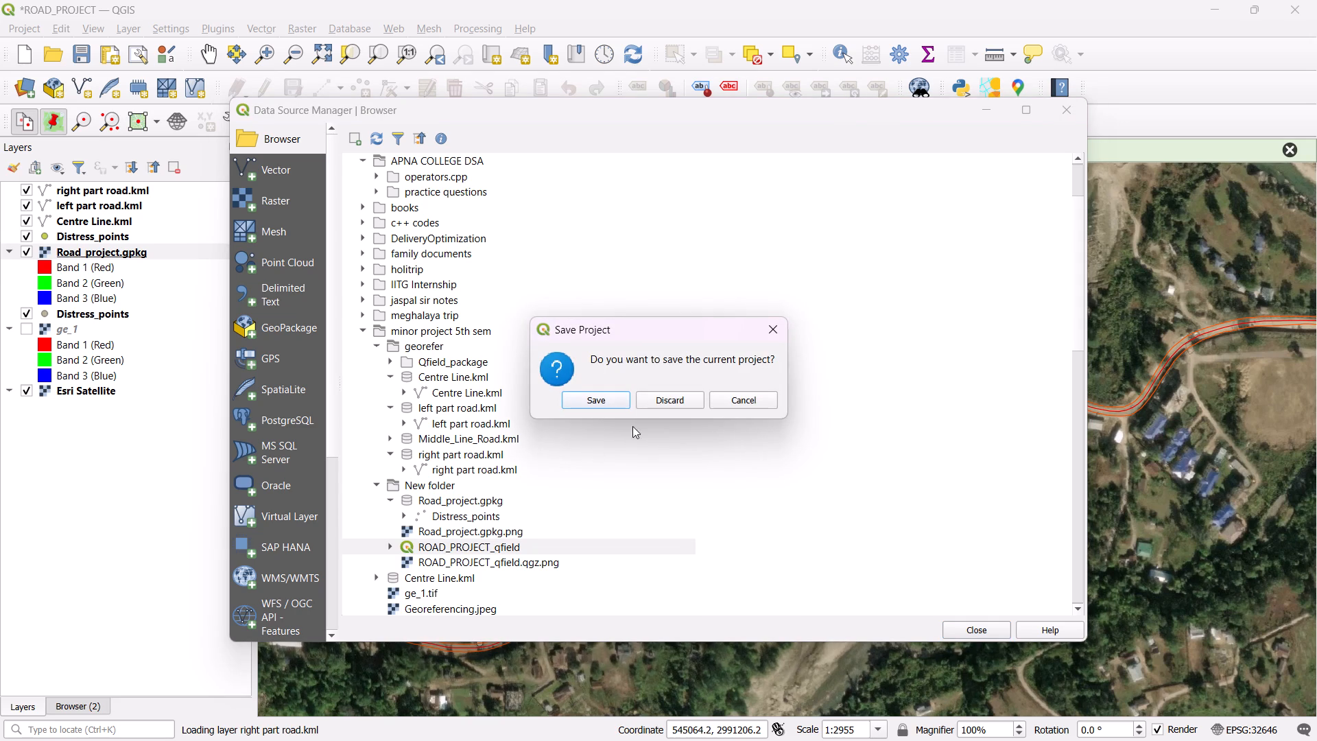
pyautogui.click(683, 401)
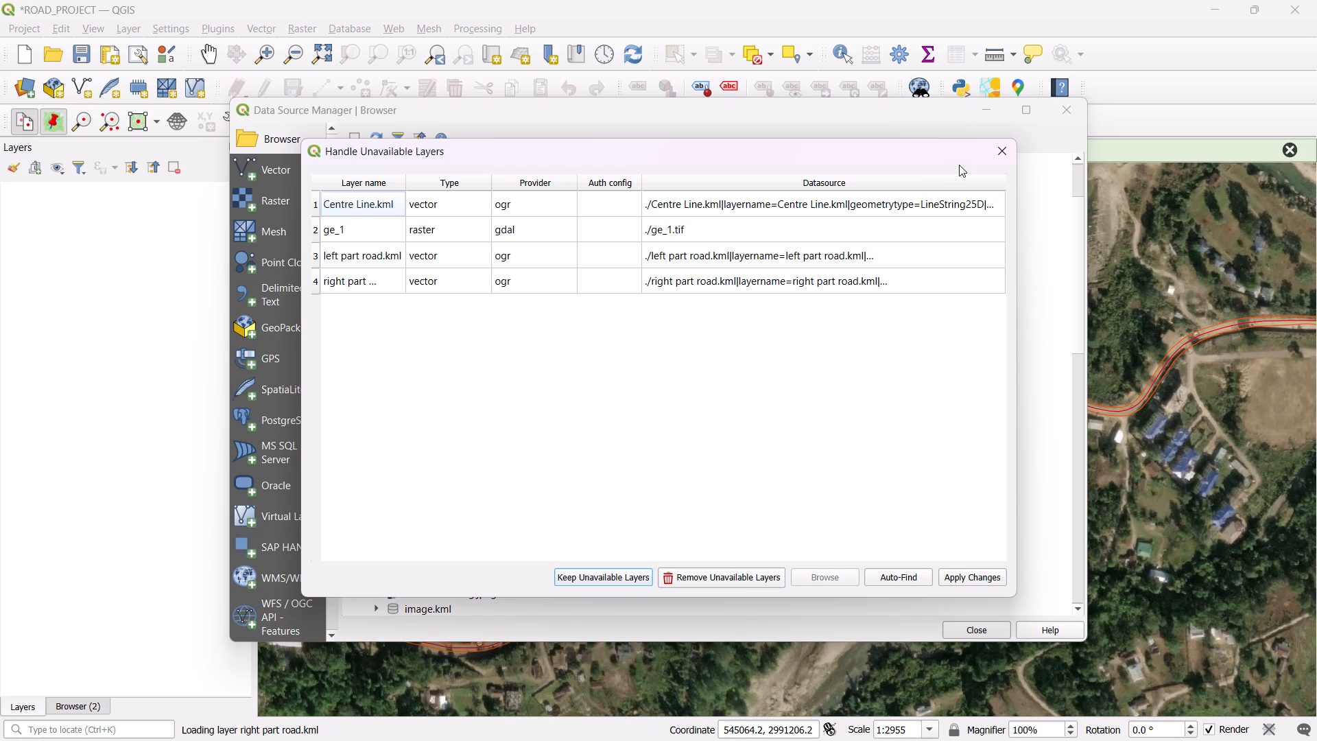
pyautogui.click(998, 156)
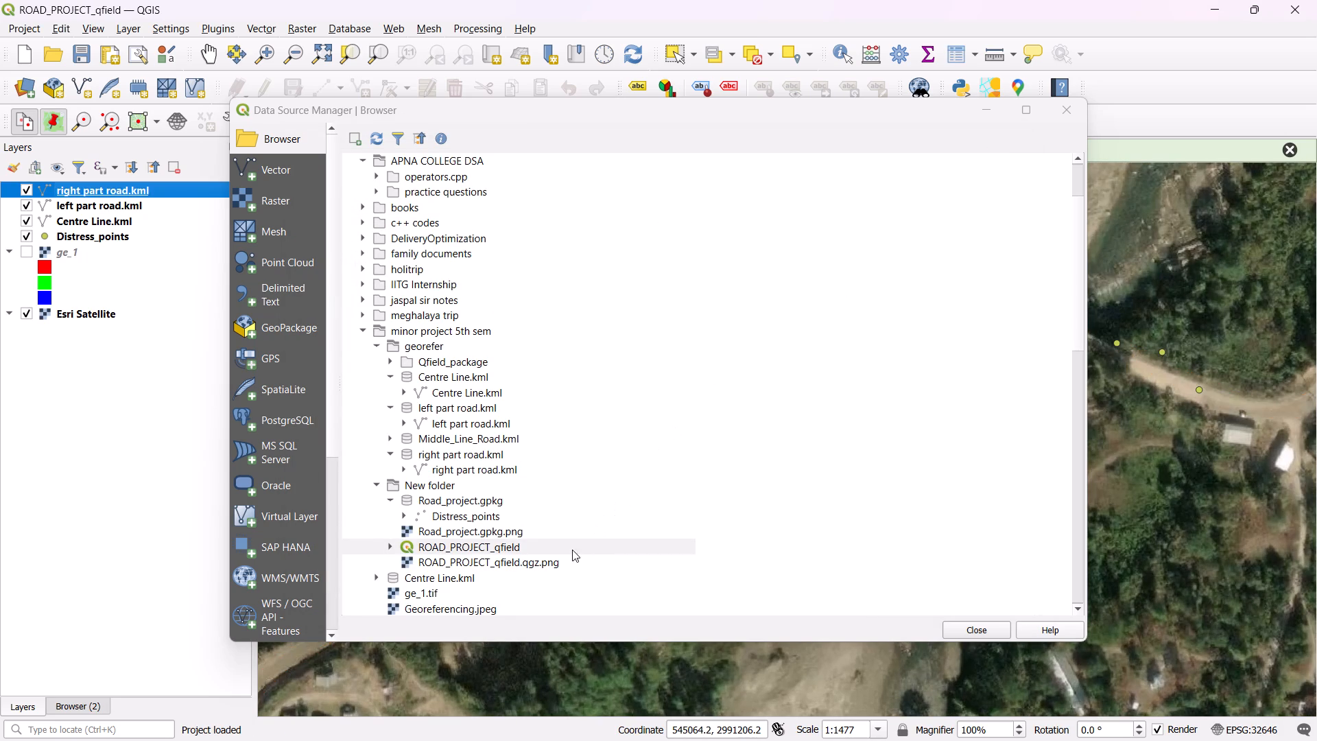
# Add the ROAD_PROJECT_qfield.qgz.png image as a raster layer and close the data source manager.
pyautogui.doubleClick(561, 565)
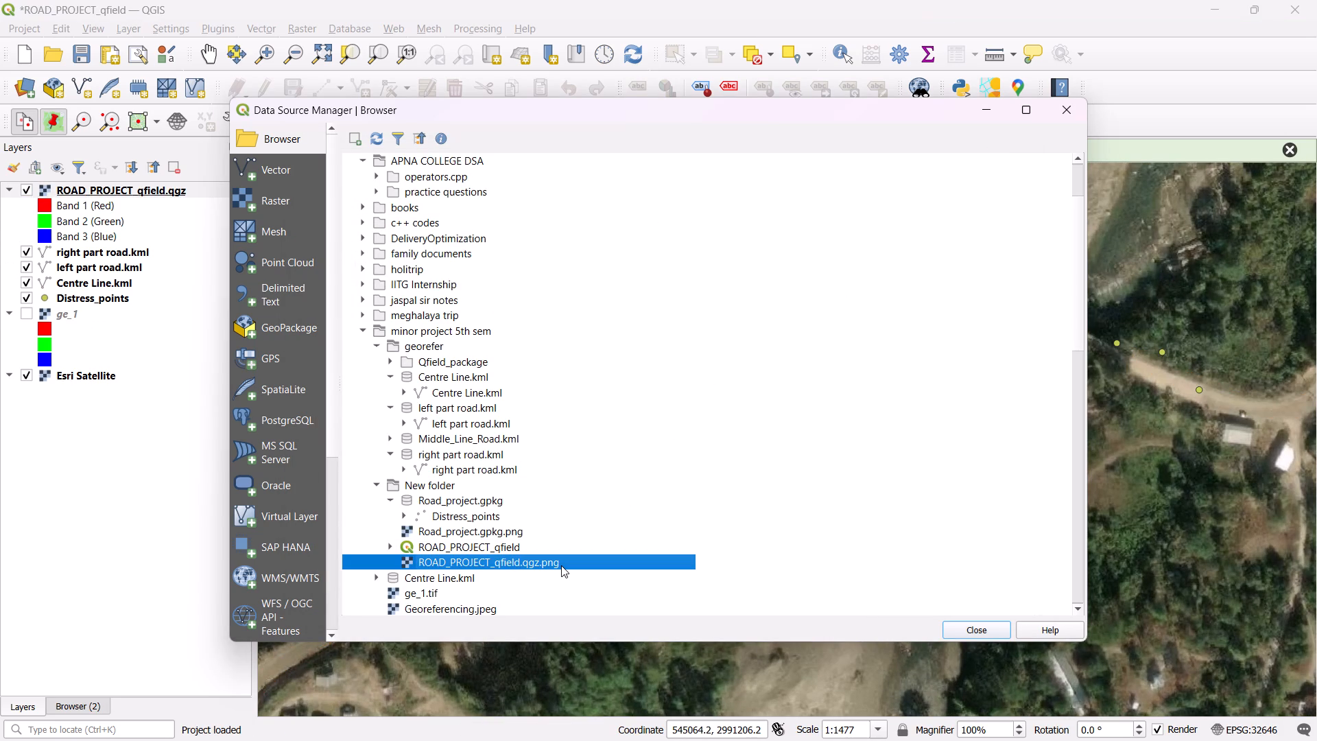
pyautogui.click(1073, 110)
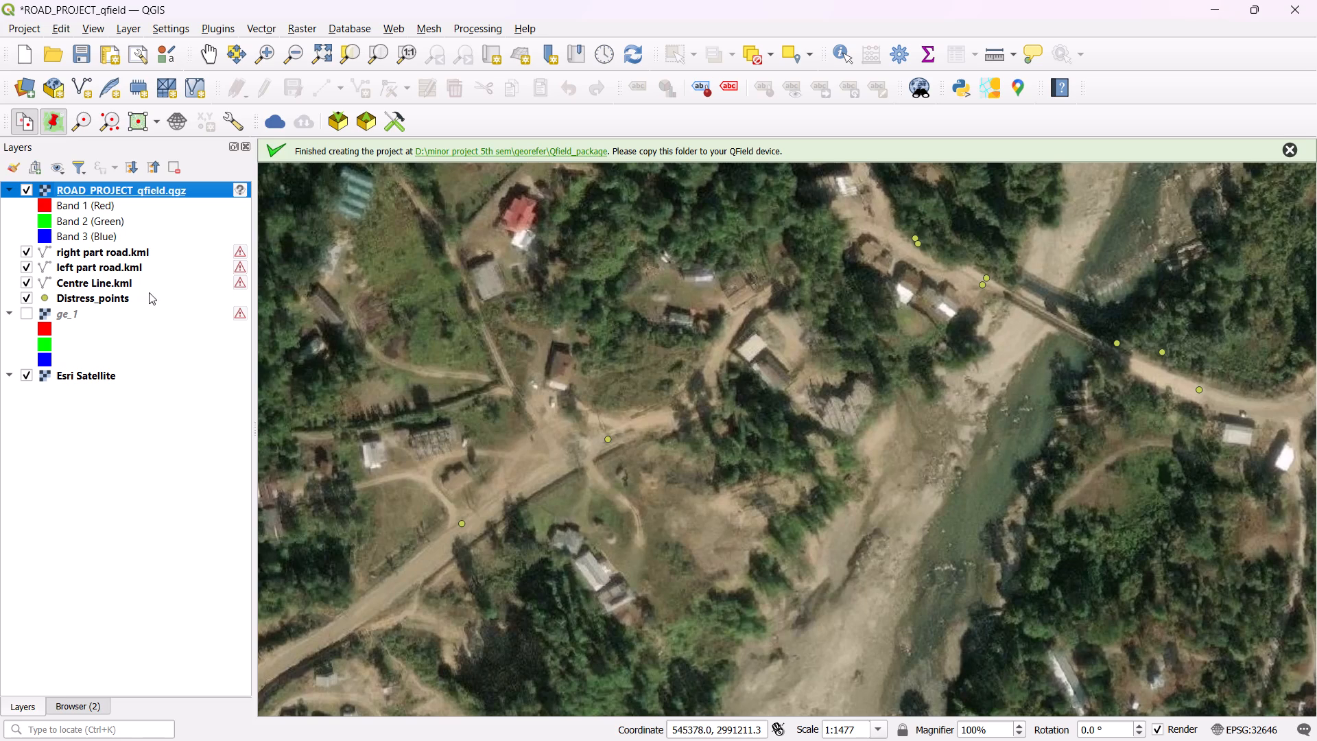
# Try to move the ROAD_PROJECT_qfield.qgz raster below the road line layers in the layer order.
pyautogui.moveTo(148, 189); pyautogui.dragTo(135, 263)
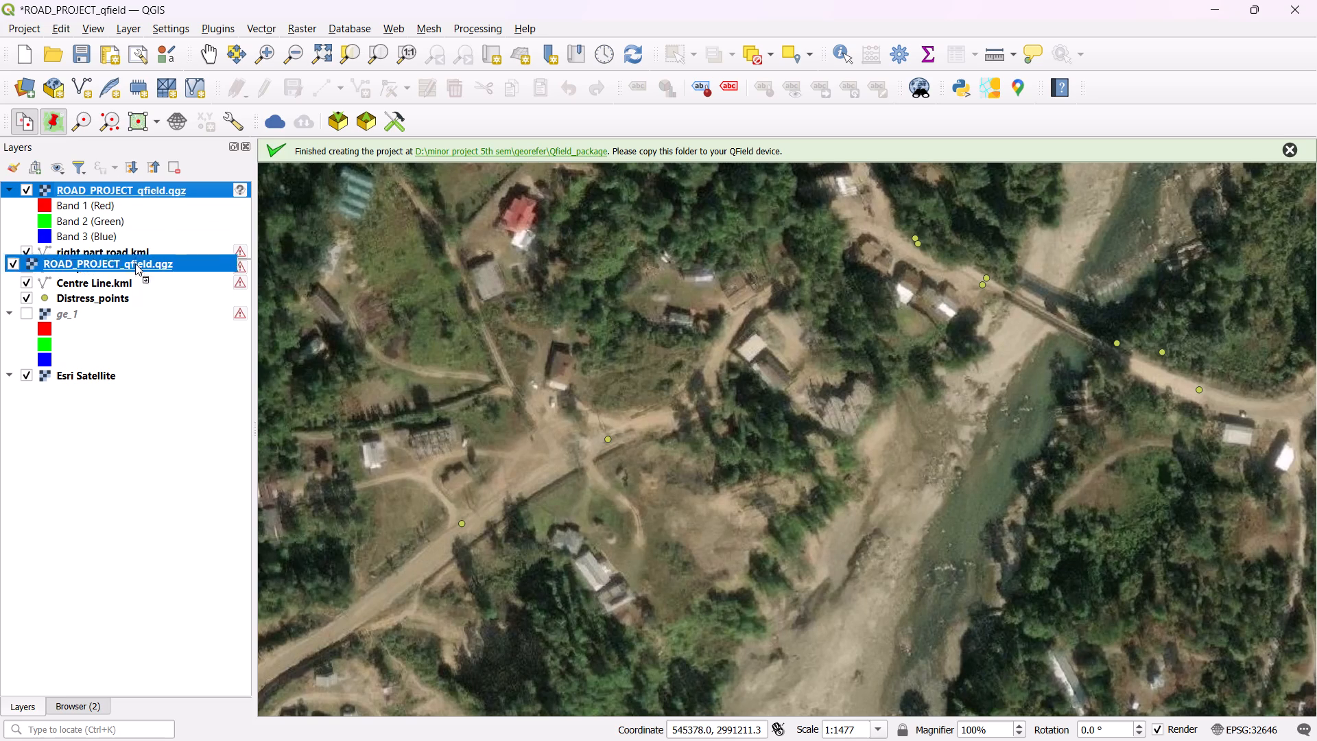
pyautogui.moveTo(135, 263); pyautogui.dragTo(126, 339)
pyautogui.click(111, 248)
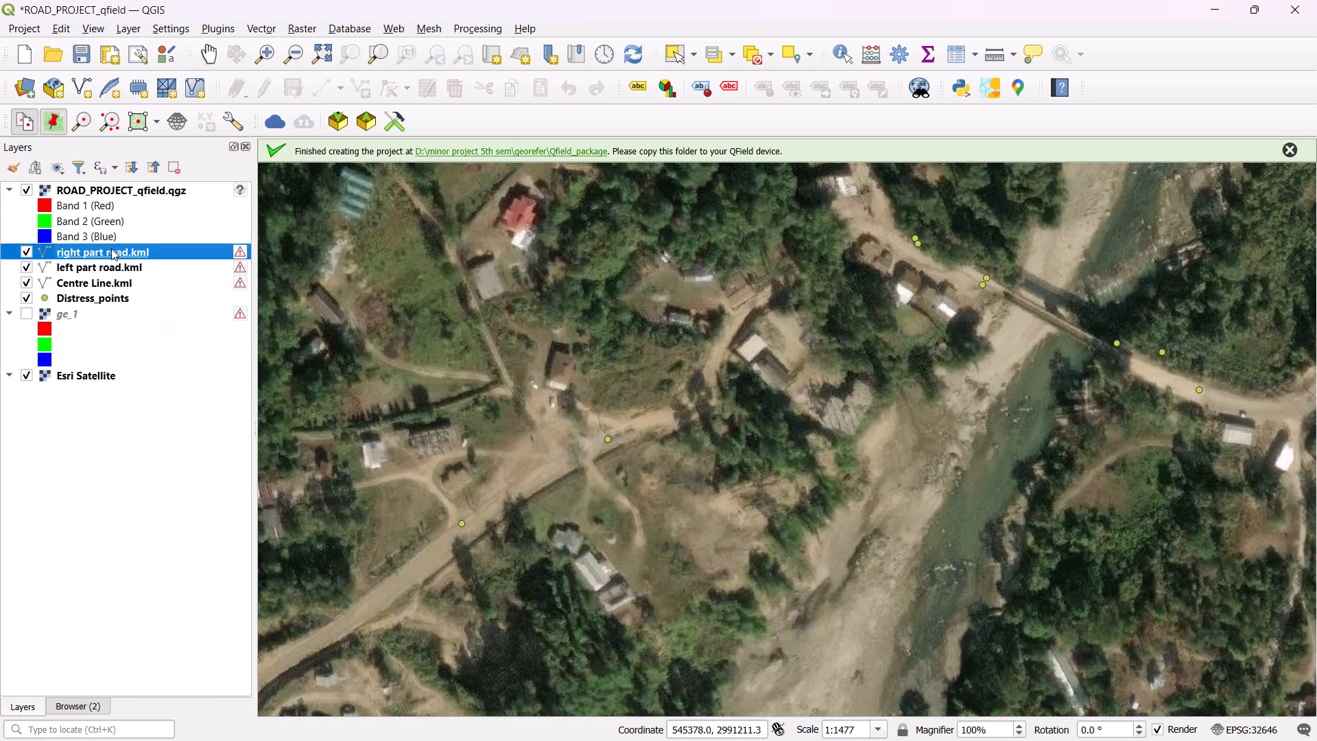
# View the source properties of the Distress_points layer and close them without changes.
pyautogui.doubleClick(122, 294)
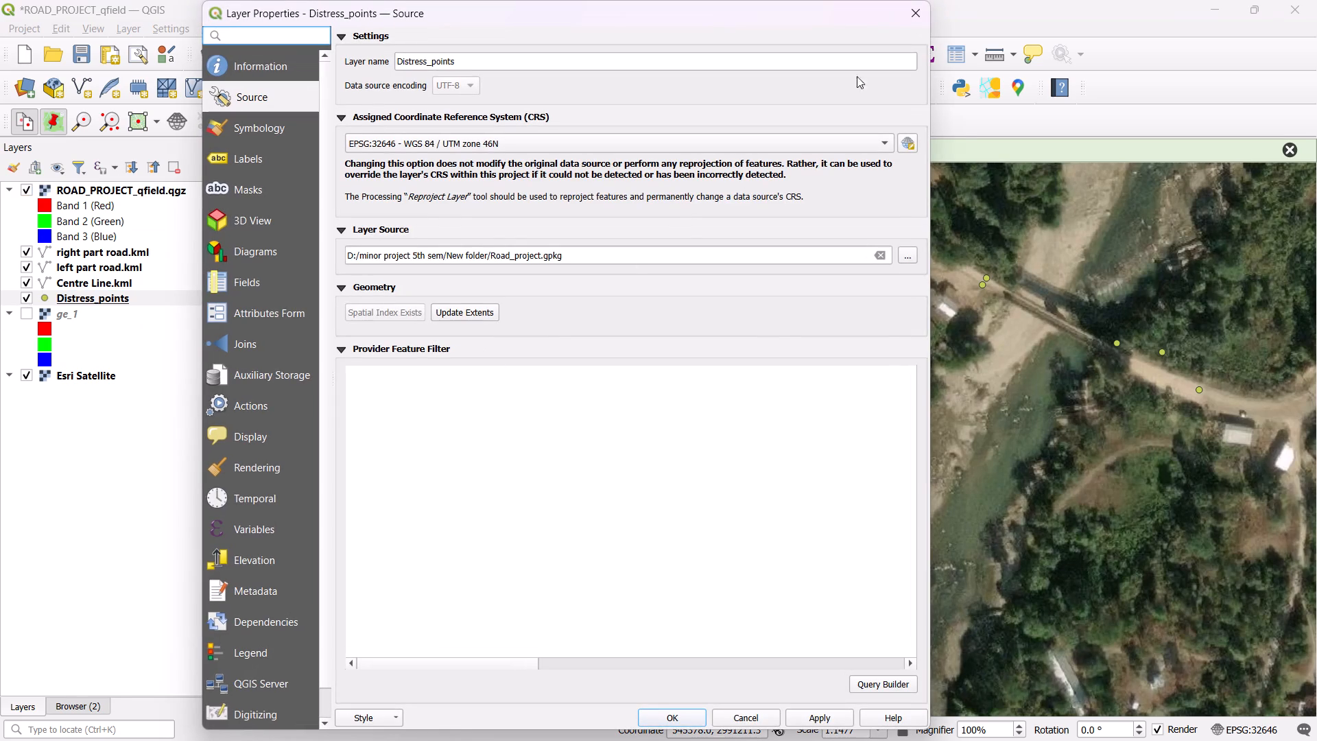
pyautogui.click(907, 12)
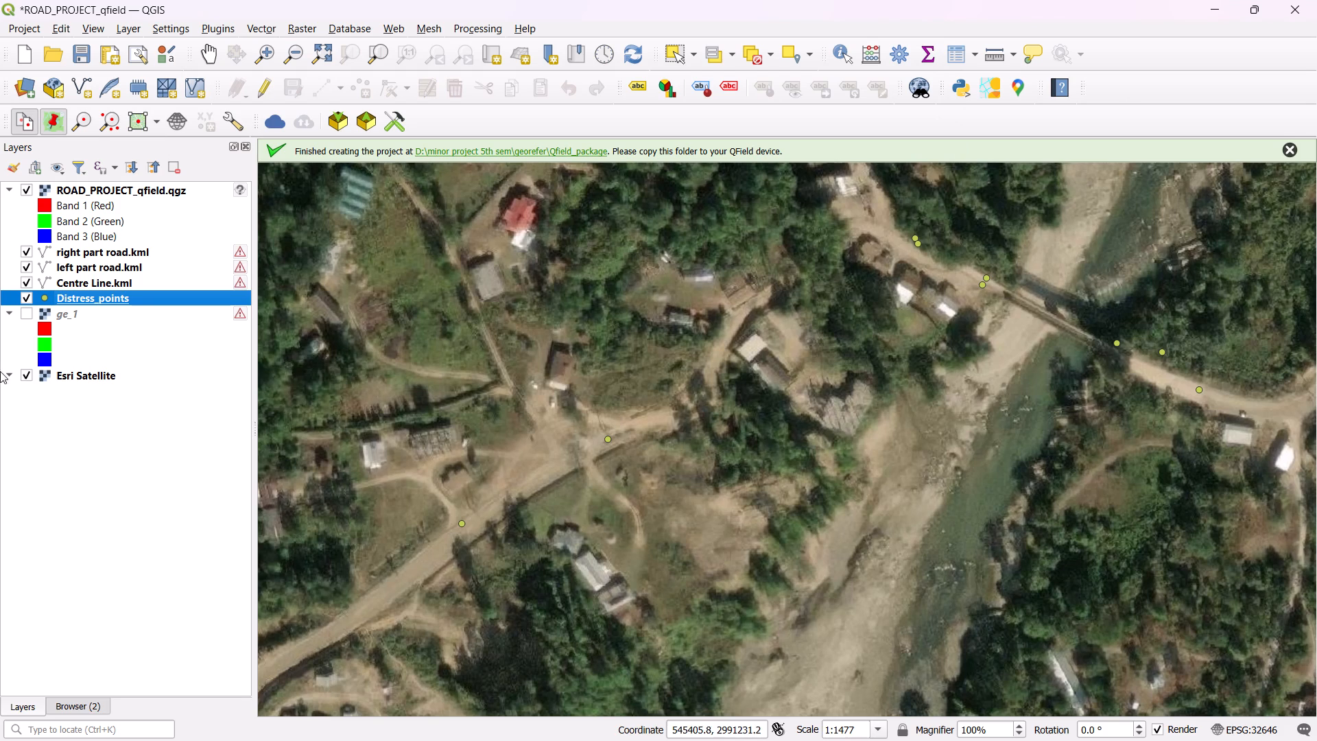
# Examine the distress points along the road and across the river bridge on the satellite map.
pyautogui.click(464, 520)
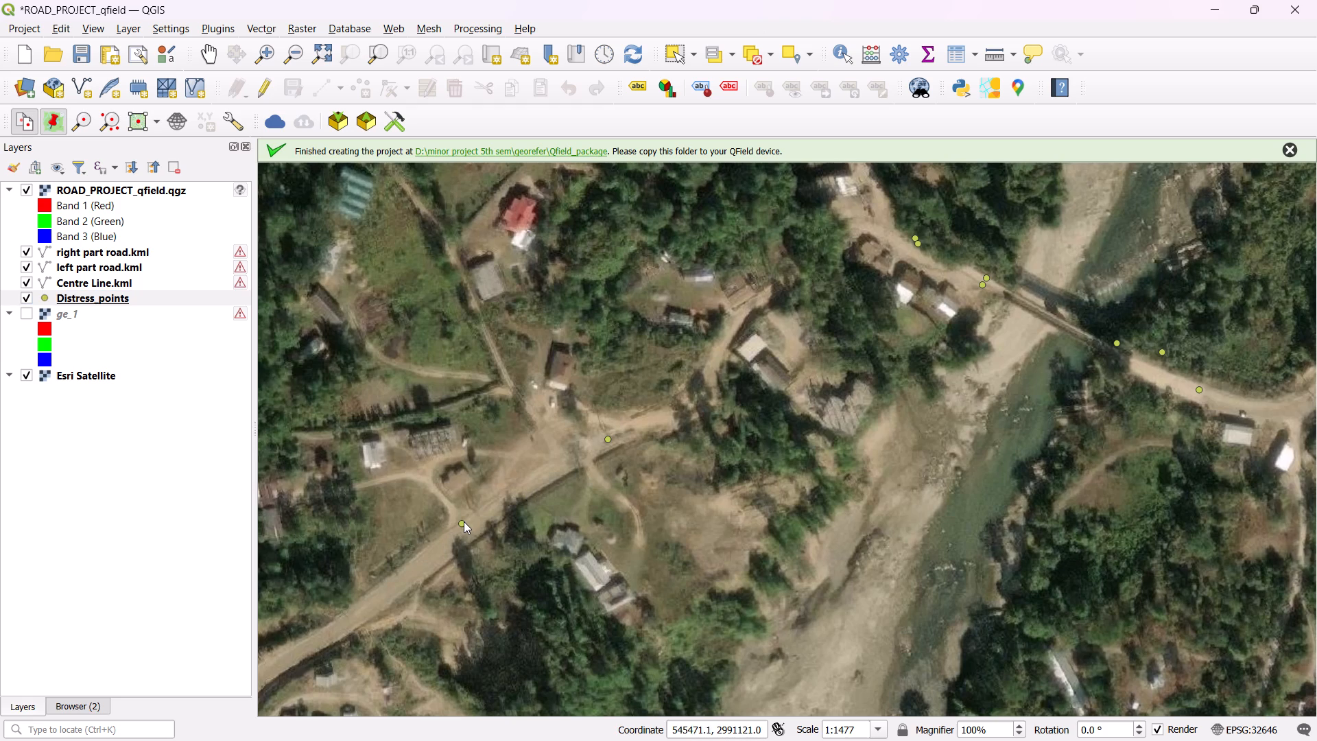
pyautogui.click(464, 521)
pyautogui.rightClick(464, 521)
pyautogui.rightClick(464, 521)
pyautogui.scroll(-4, 468, 524)
pyautogui.scroll(1, 456, 539)
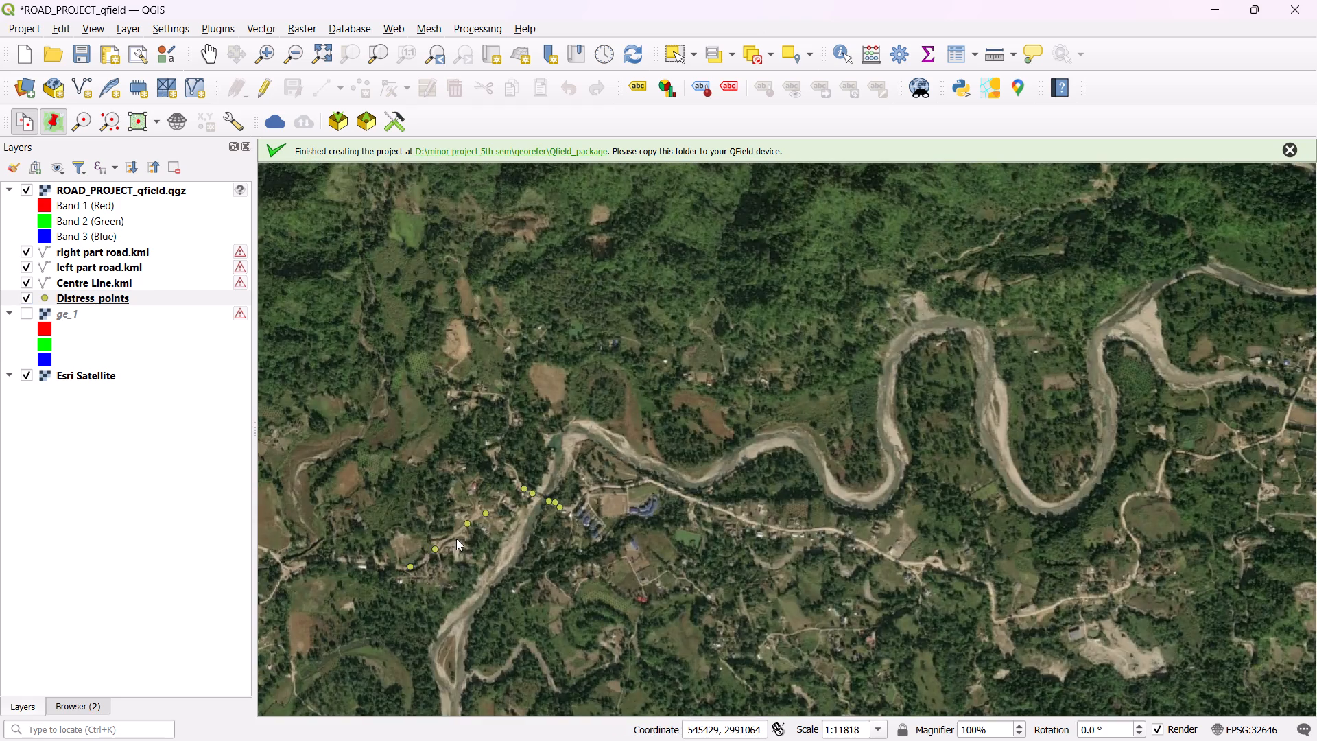
pyautogui.scroll(2, 456, 539)
pyautogui.moveTo(451, 539); pyautogui.dragTo(497, 526)
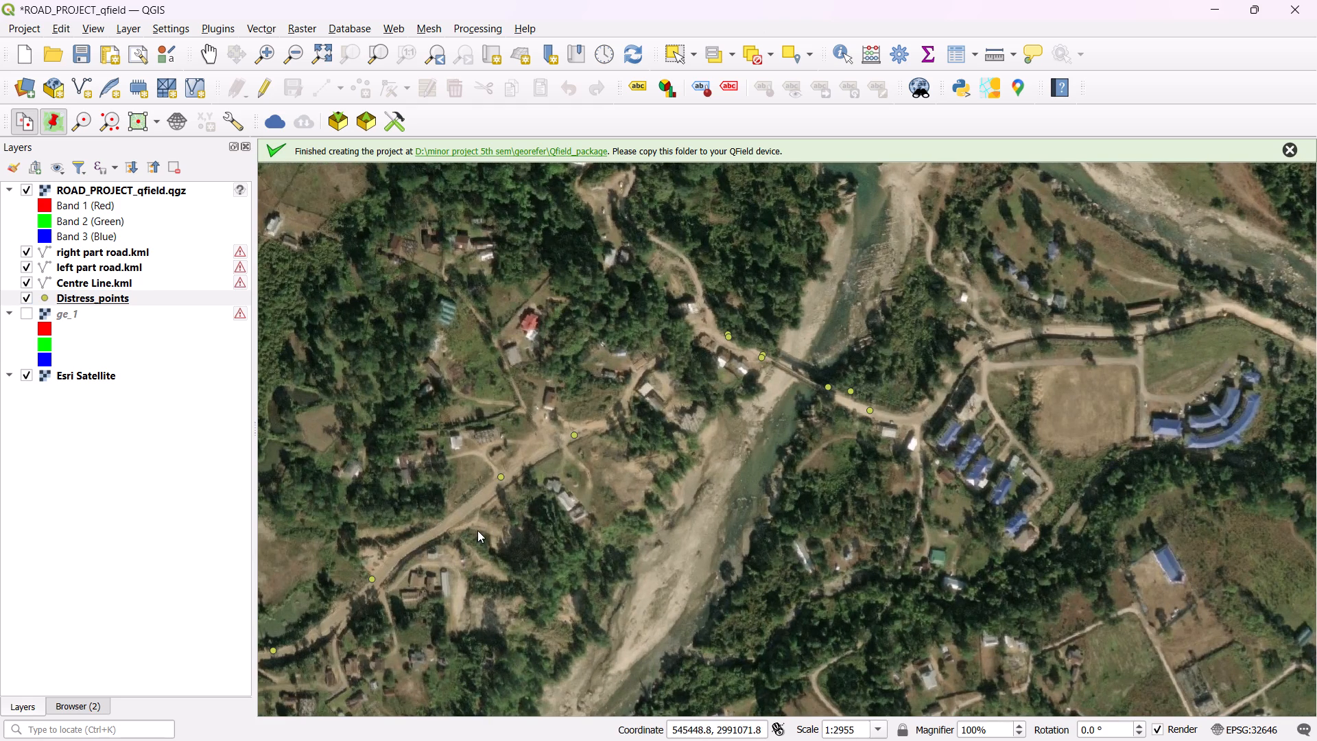
pyautogui.scroll(-2, 477, 527)
pyautogui.scroll(1, 449, 542)
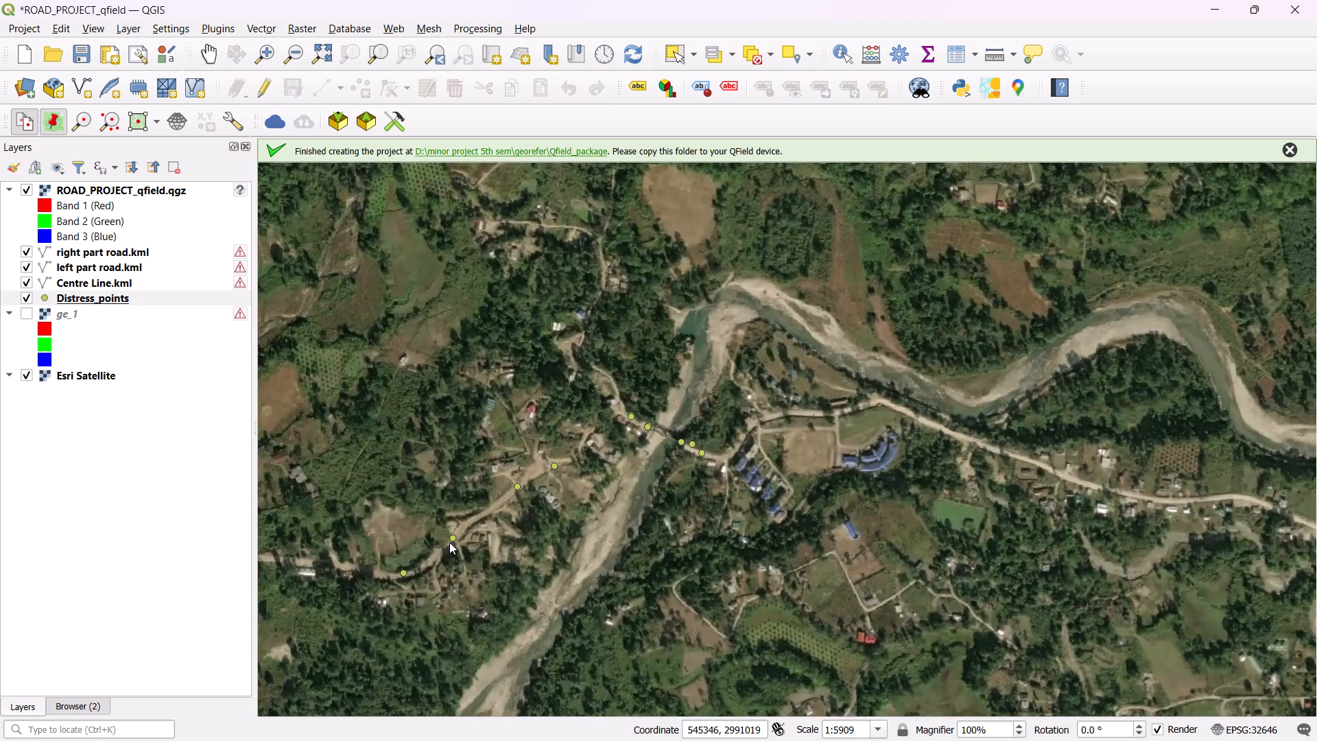
pyautogui.scroll(1, 449, 542)
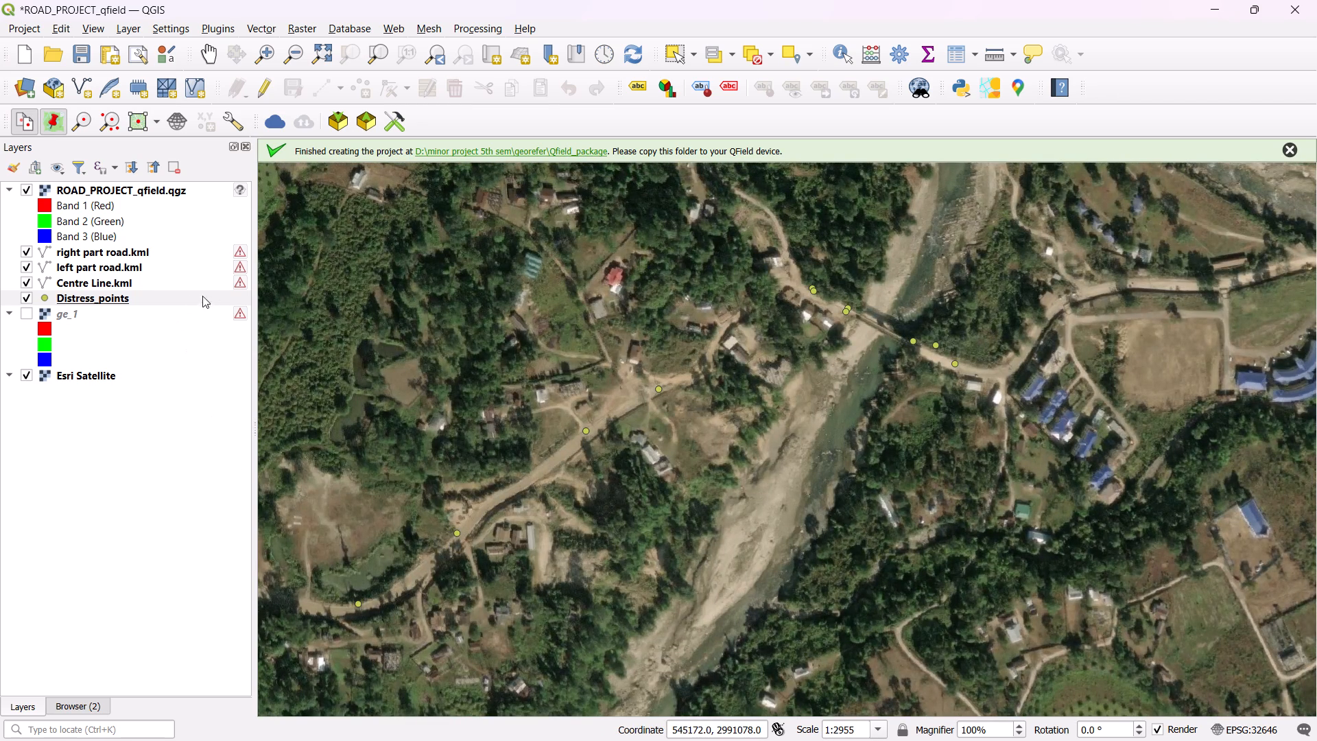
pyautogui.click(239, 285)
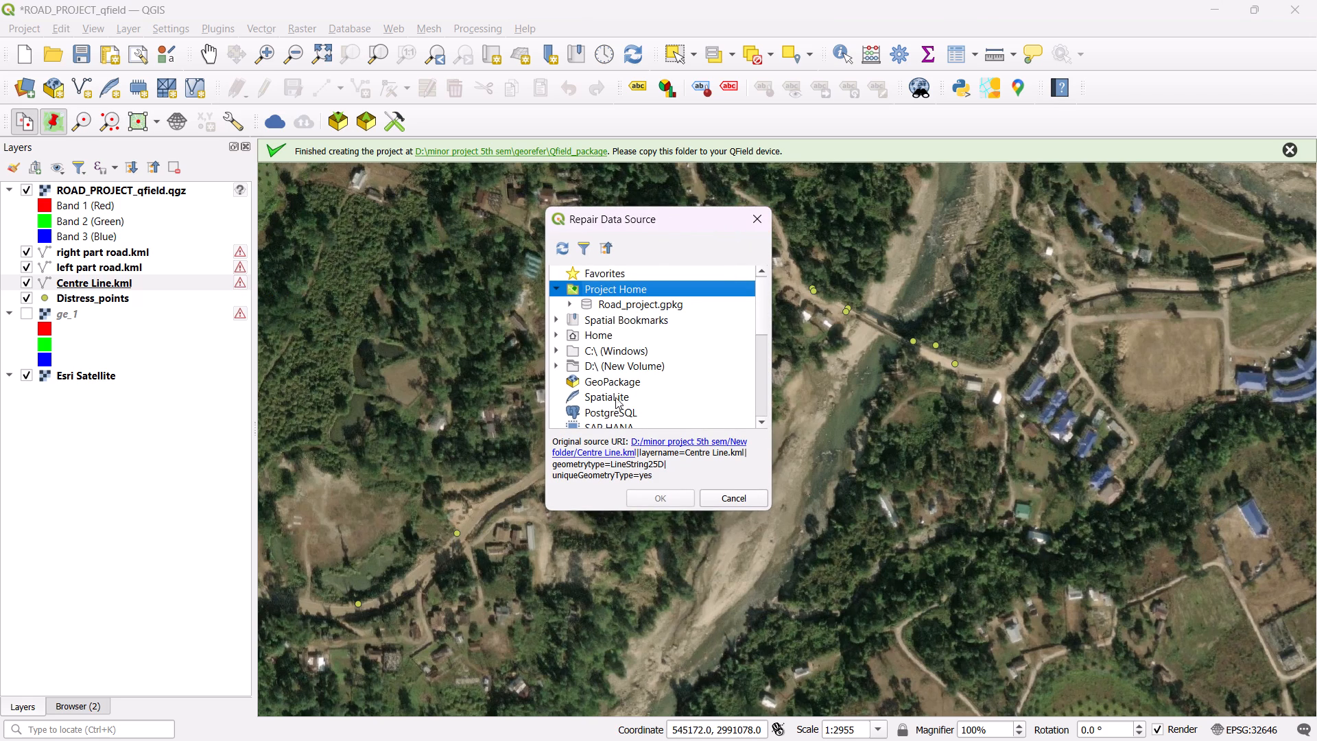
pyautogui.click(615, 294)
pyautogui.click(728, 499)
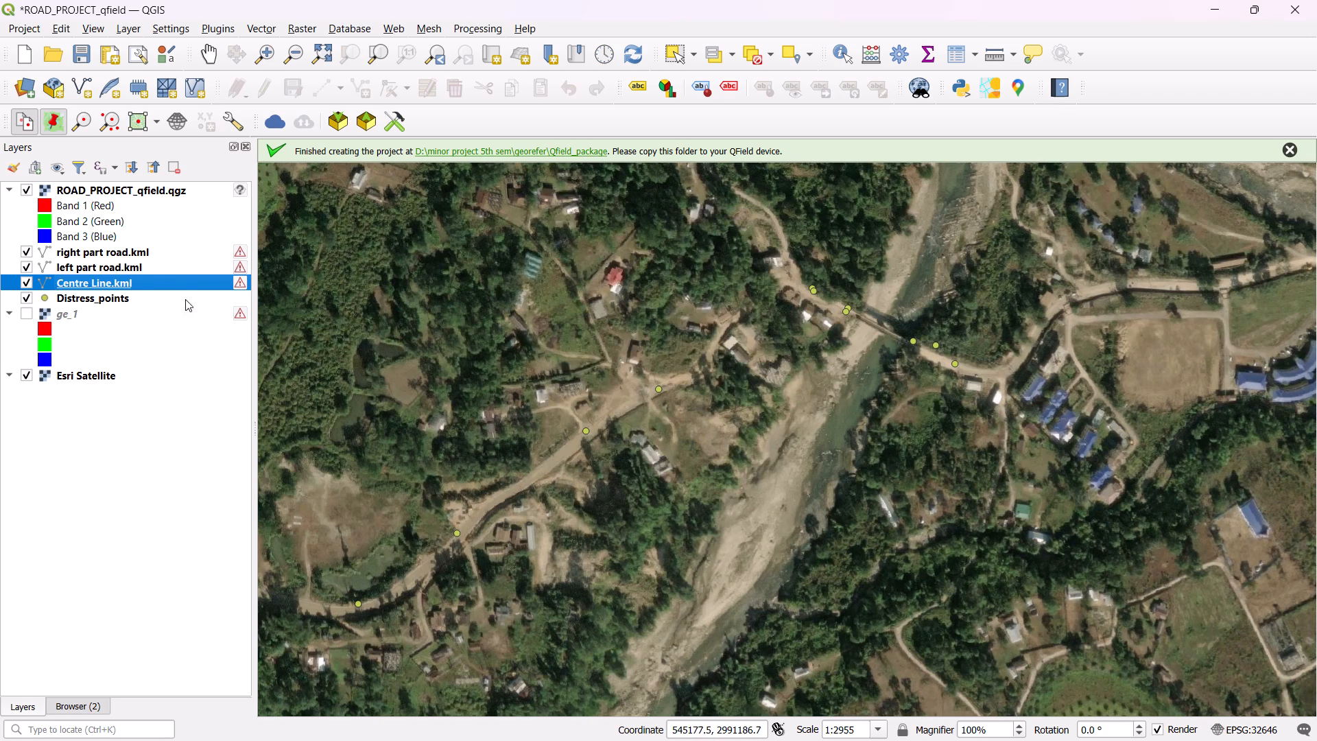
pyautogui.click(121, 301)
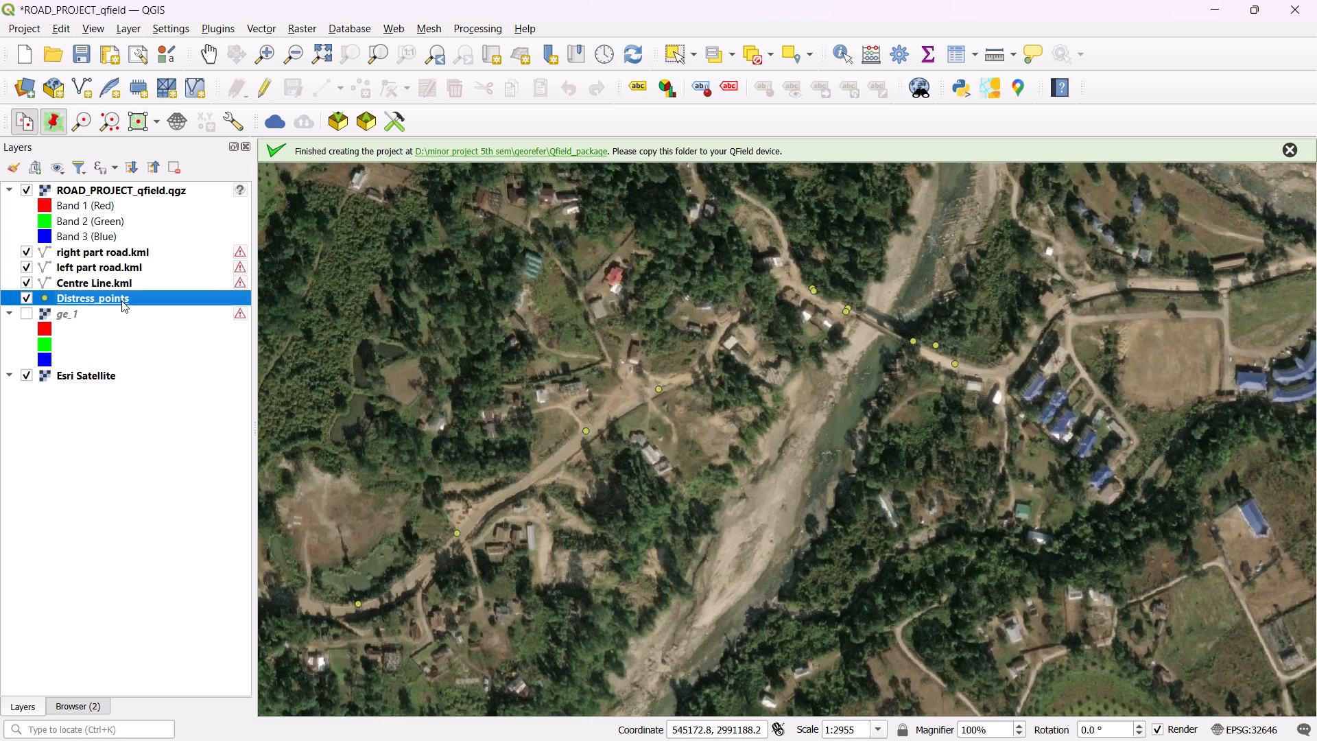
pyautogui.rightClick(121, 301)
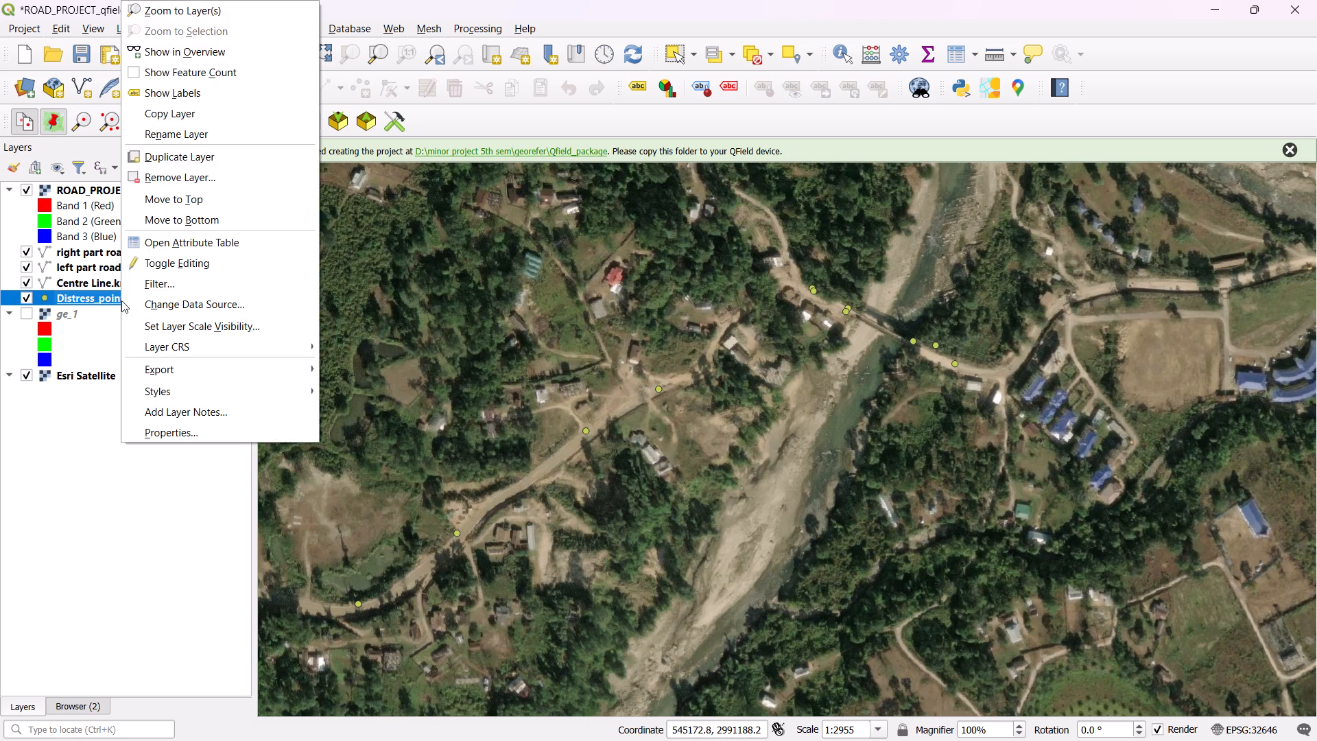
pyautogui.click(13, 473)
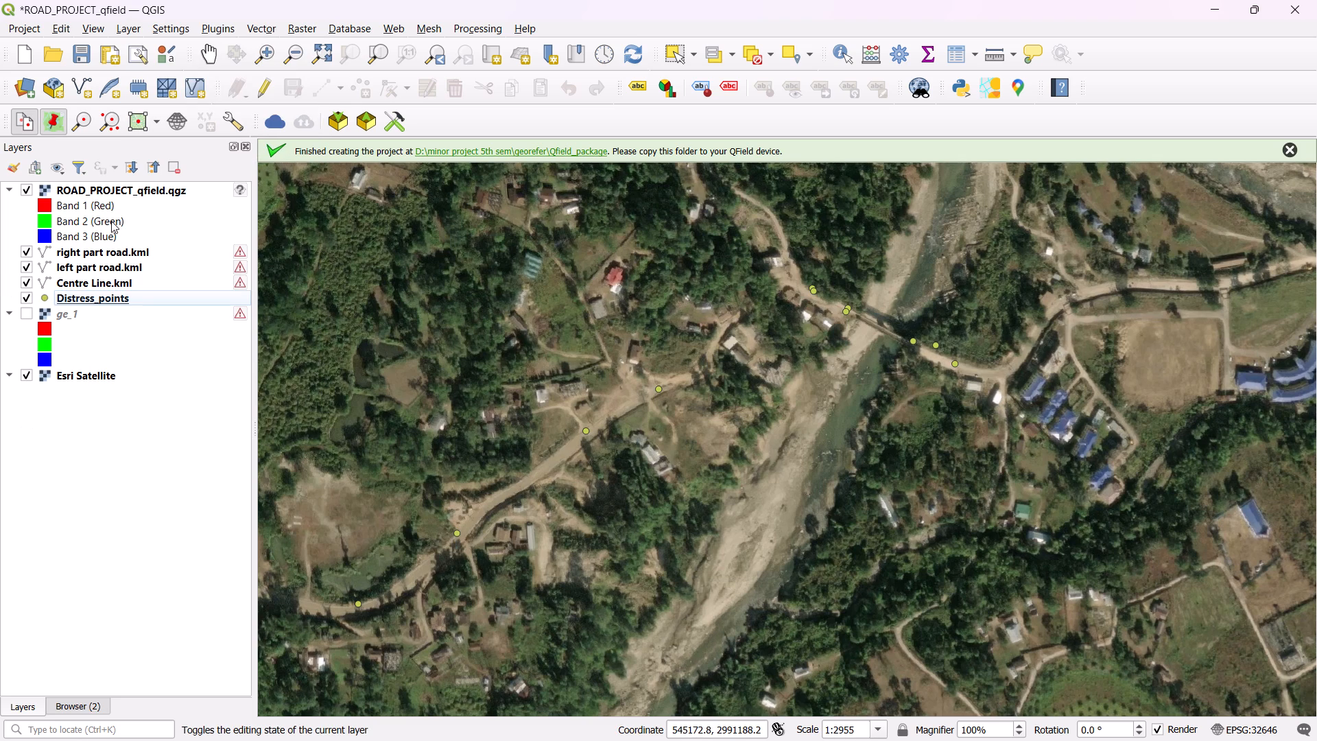
# Add left part road.kml, right part road.kml and Centre Line.kml from the georefer folder as vector layers and close the data source manager.
pyautogui.click(117, 30)
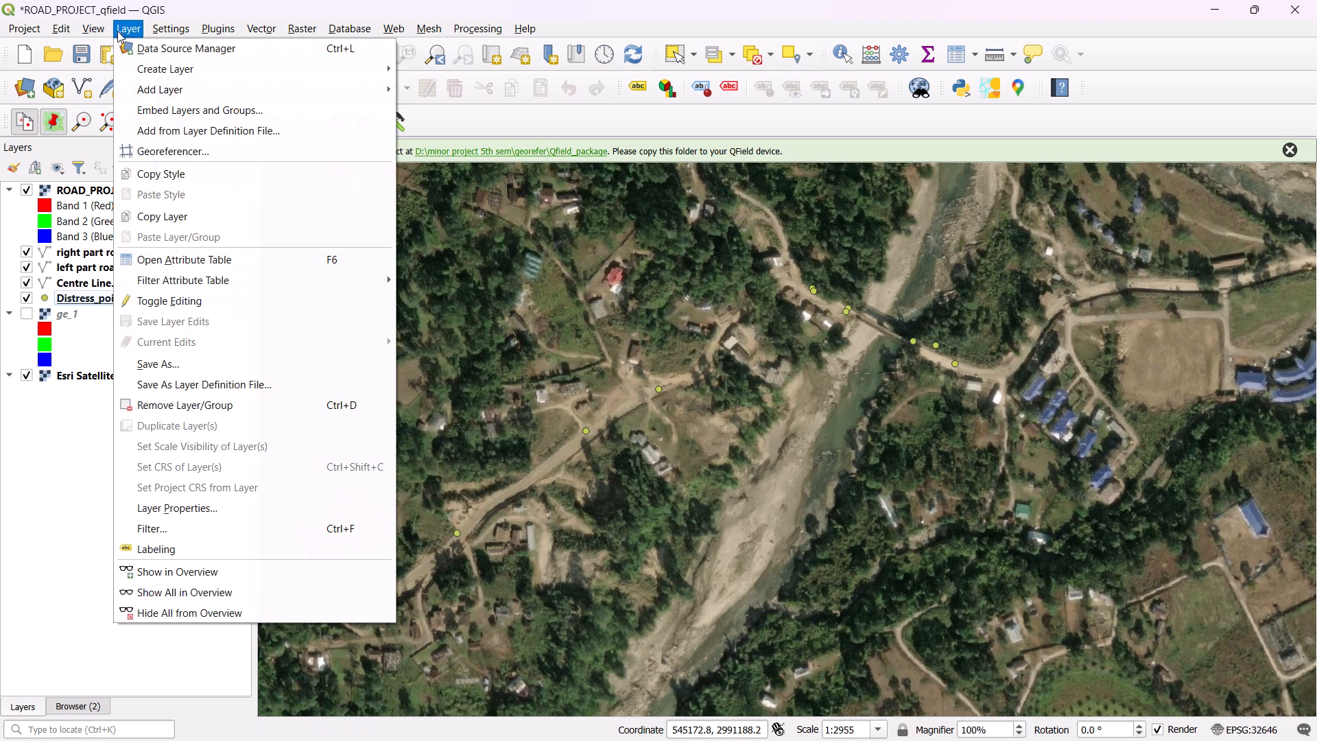
pyautogui.click(179, 96)
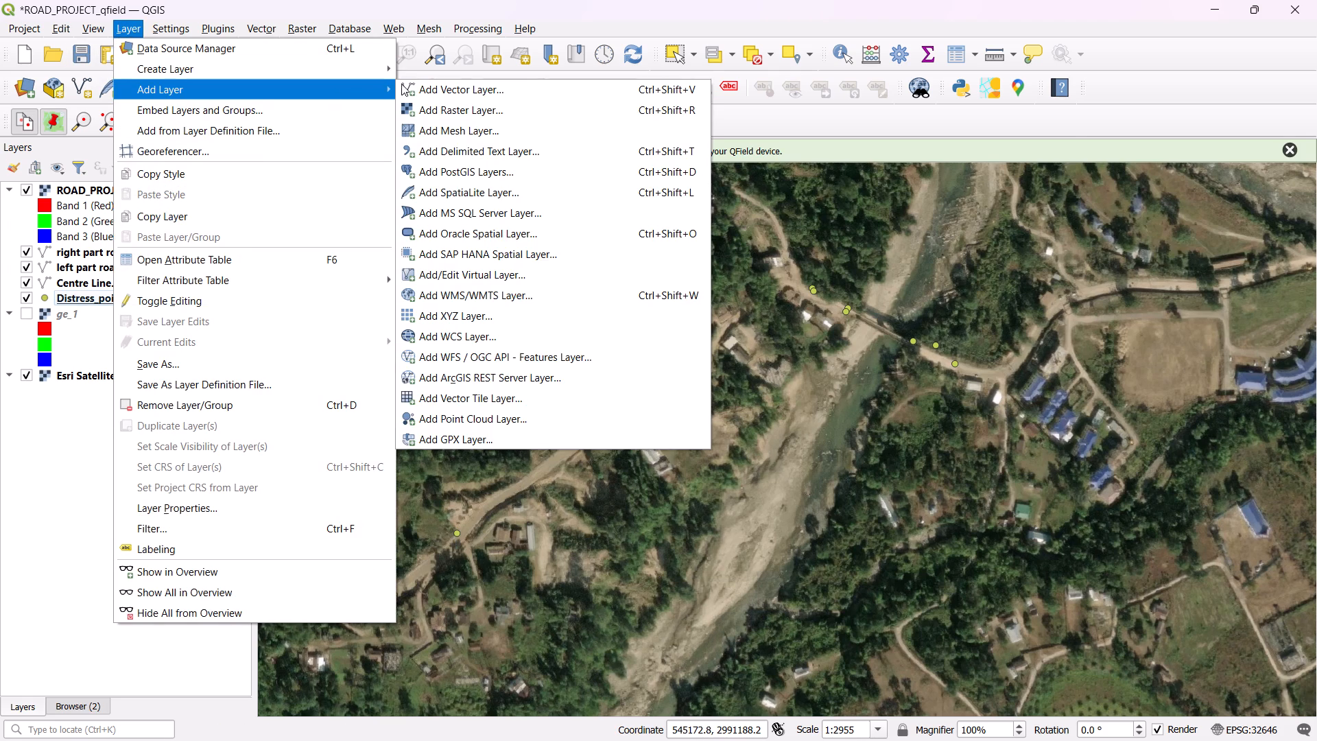
pyautogui.click(420, 87)
pyautogui.click(283, 147)
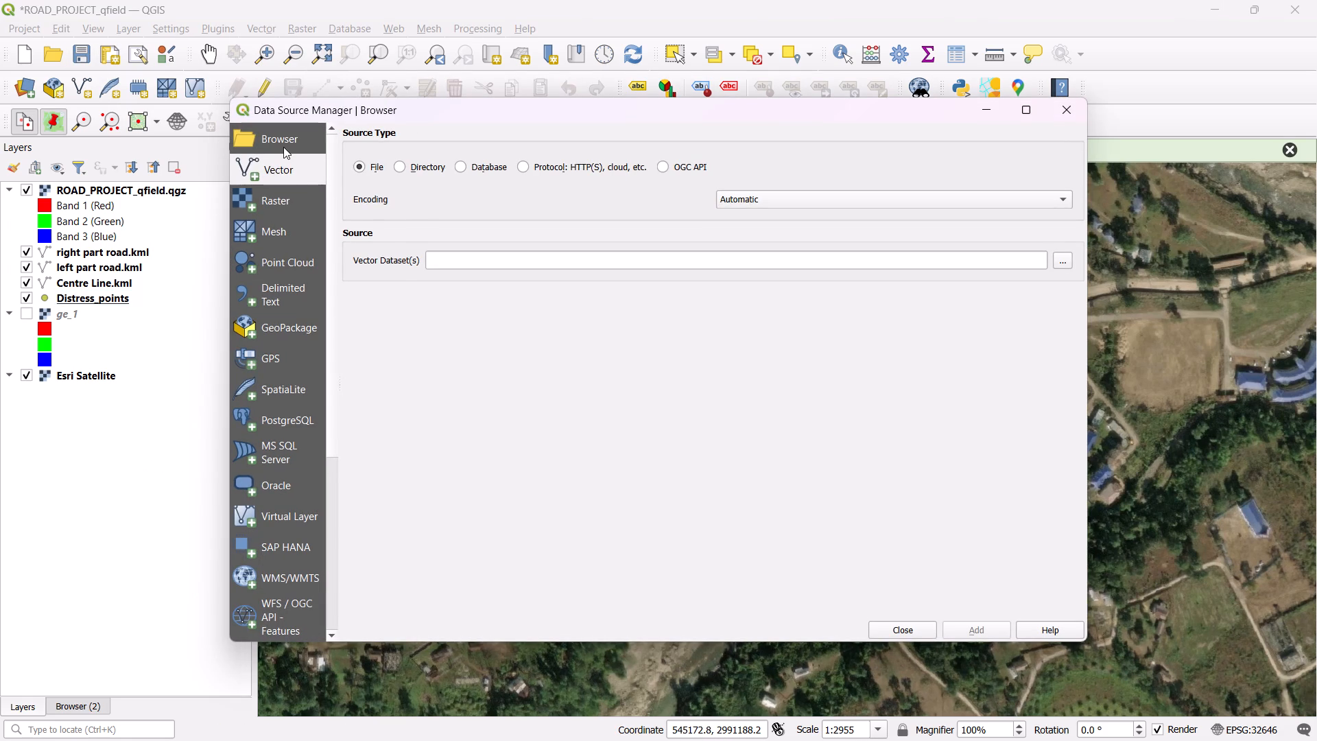
pyautogui.doubleClick(415, 334)
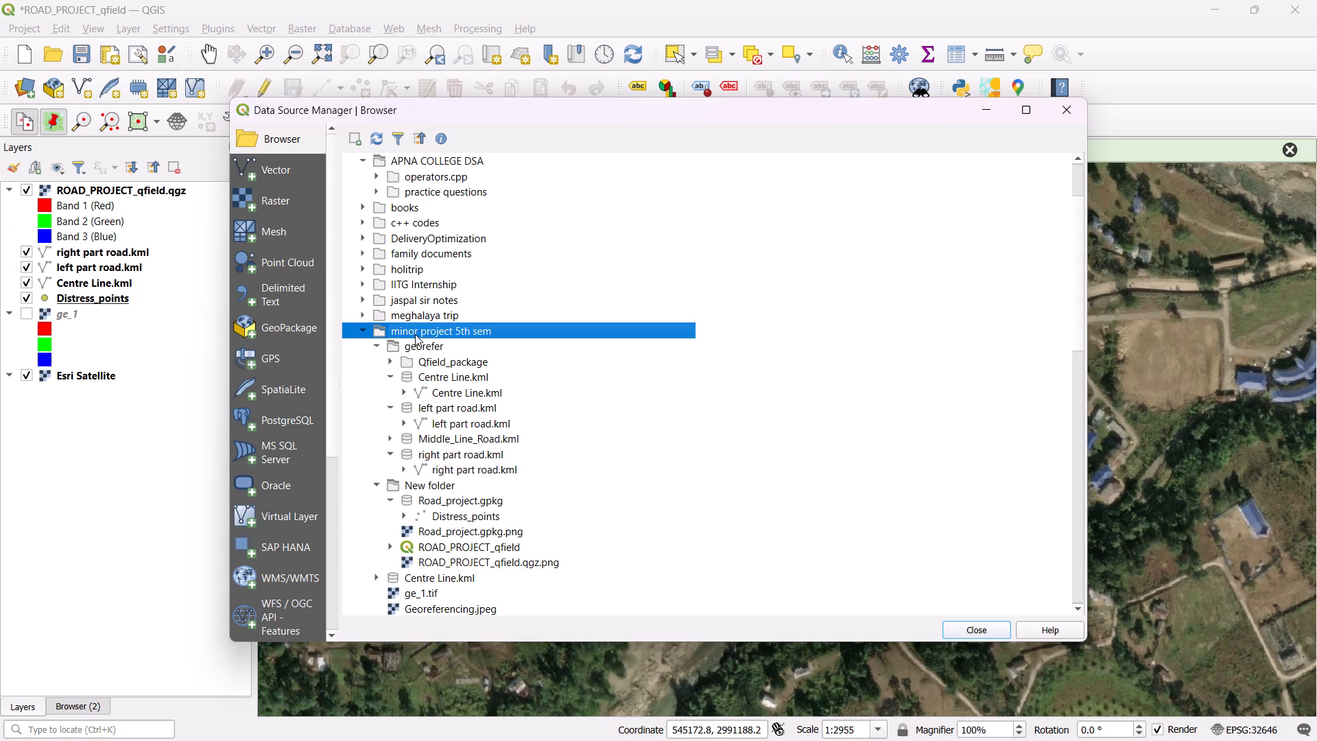
pyautogui.doubleClick(413, 336)
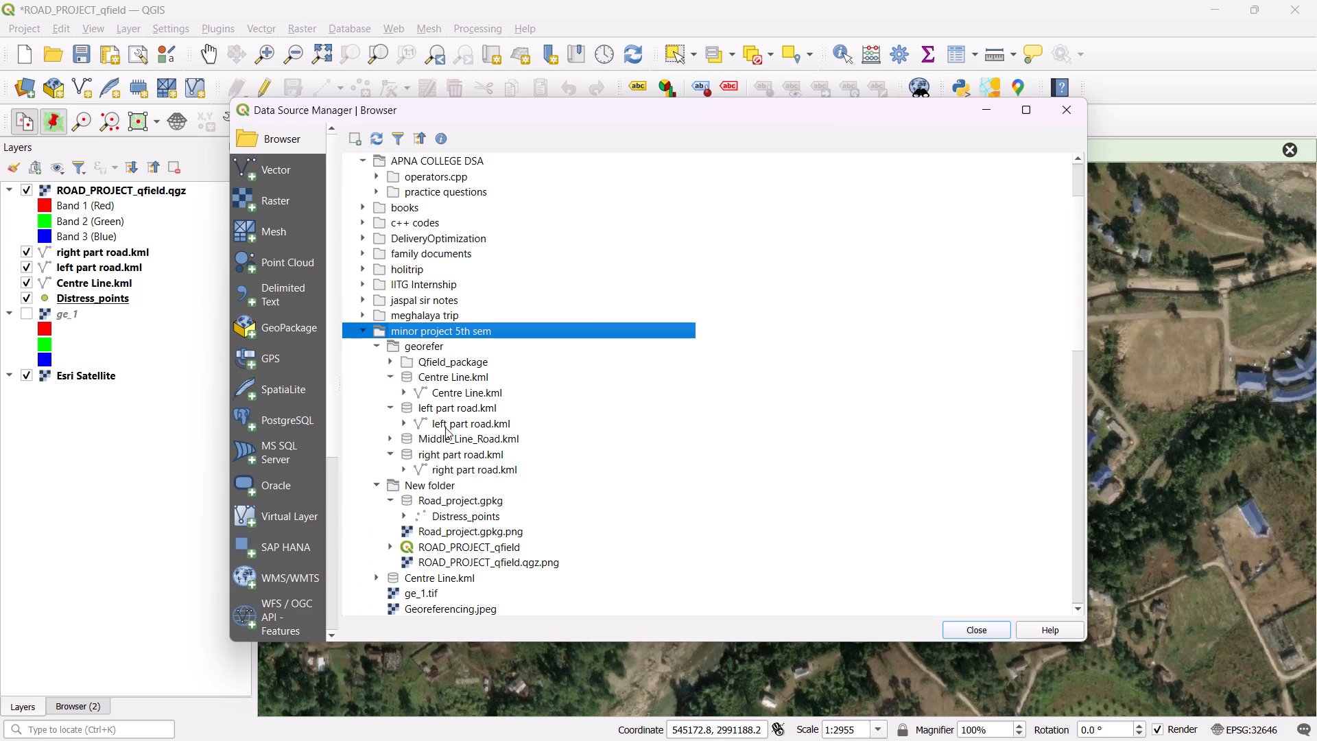
pyautogui.doubleClick(448, 426)
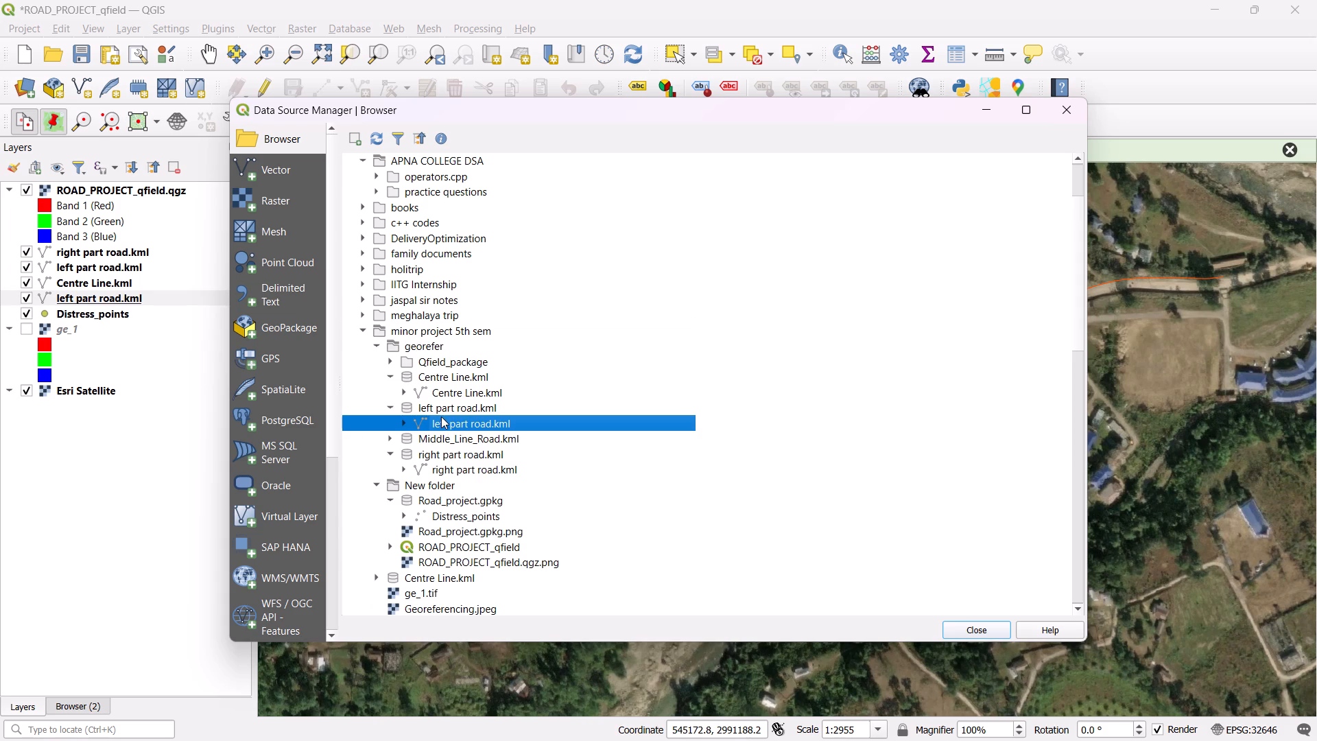
pyautogui.doubleClick(447, 453)
pyautogui.doubleClick(446, 451)
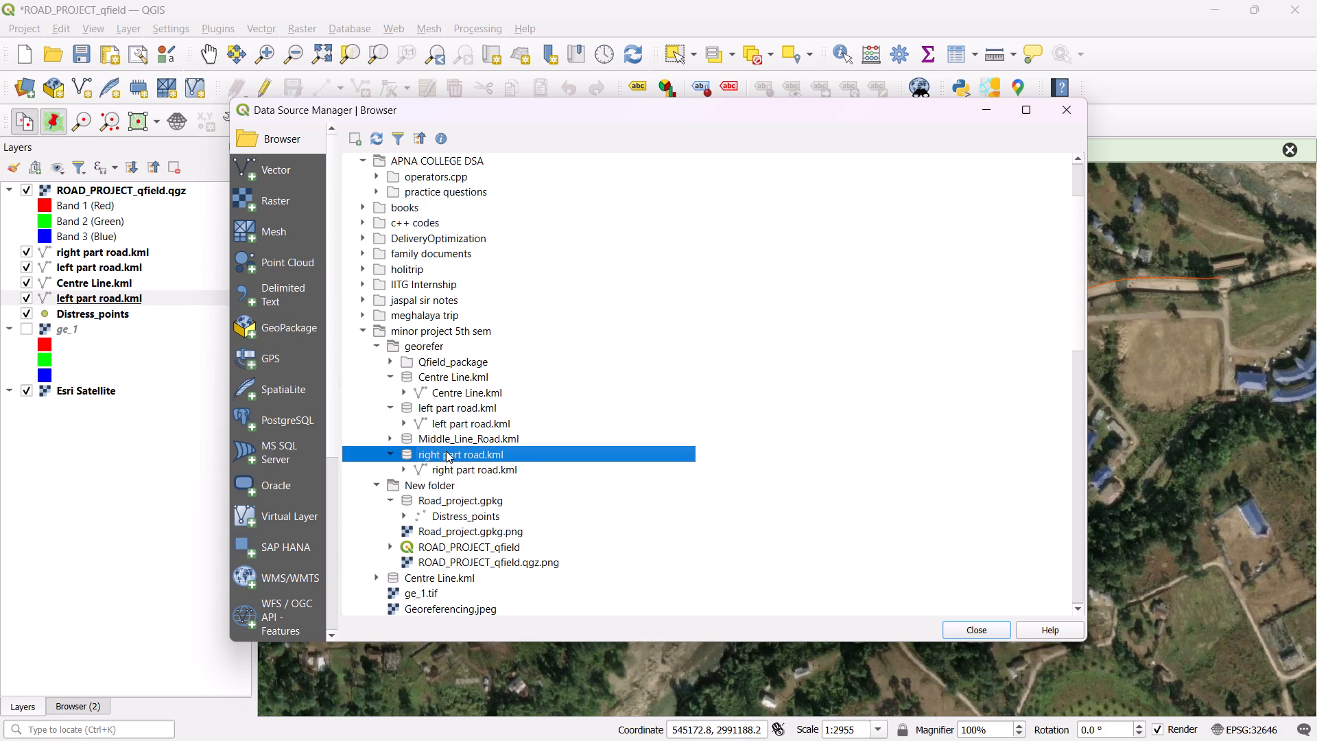
pyautogui.doubleClick(452, 465)
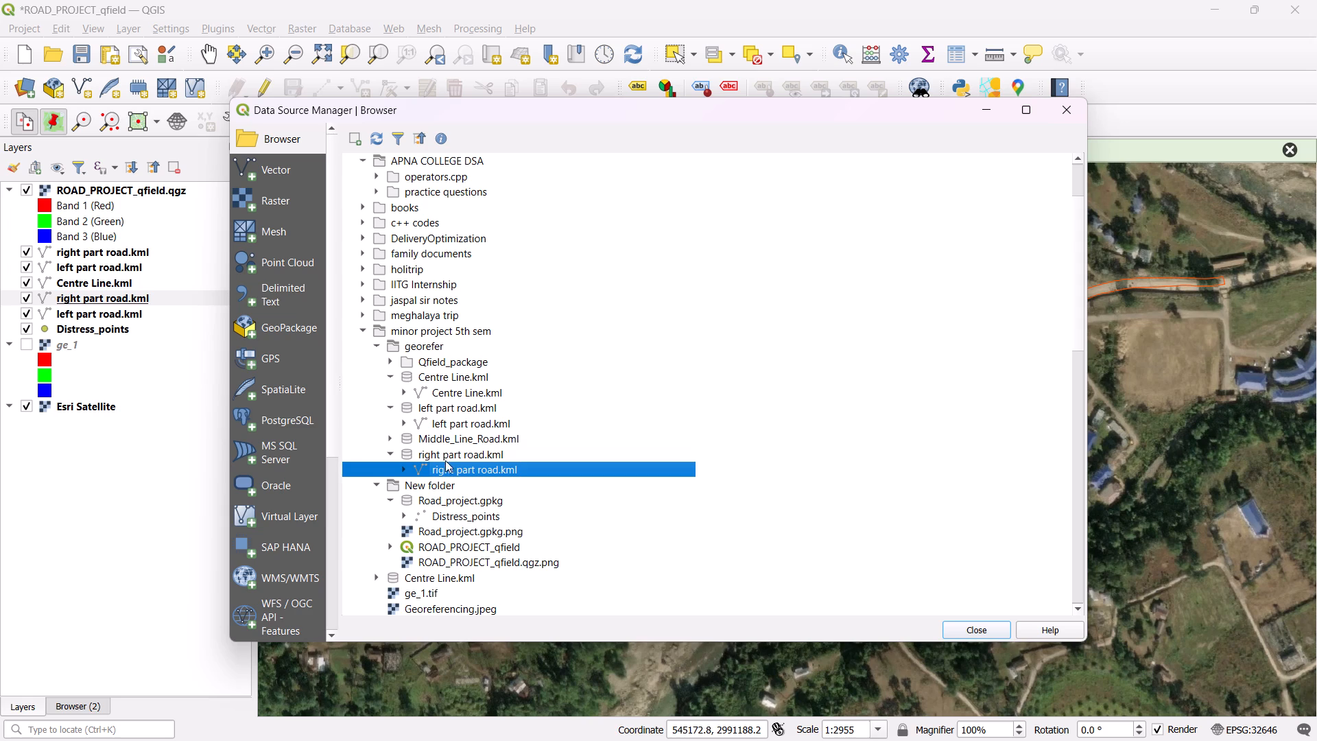
pyautogui.doubleClick(450, 395)
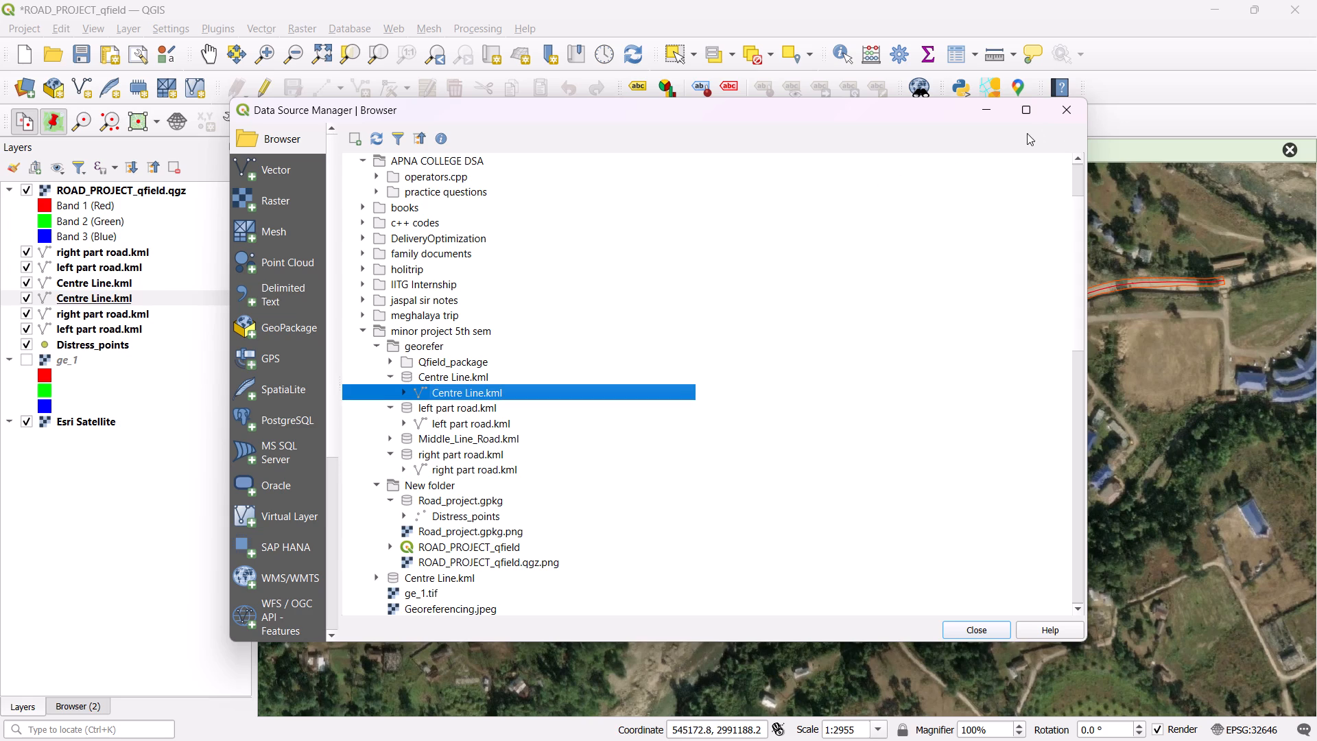
pyautogui.click(1062, 111)
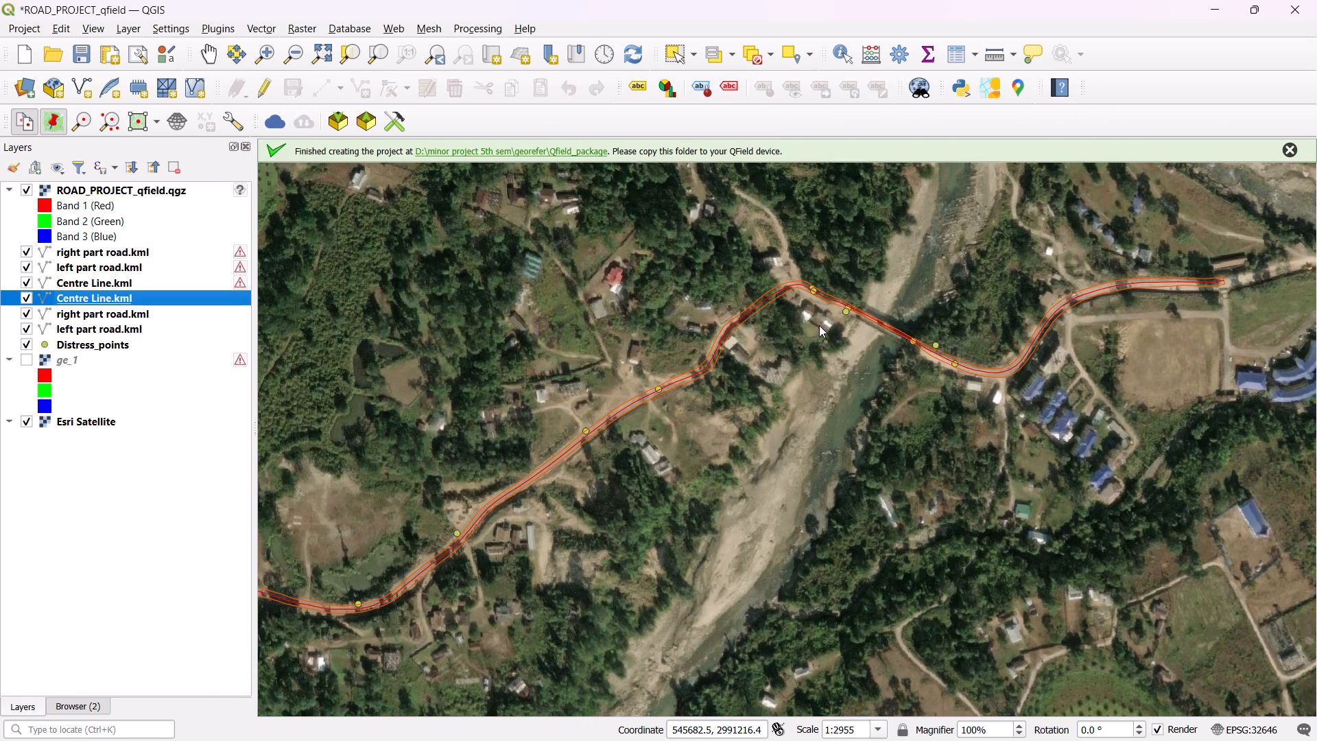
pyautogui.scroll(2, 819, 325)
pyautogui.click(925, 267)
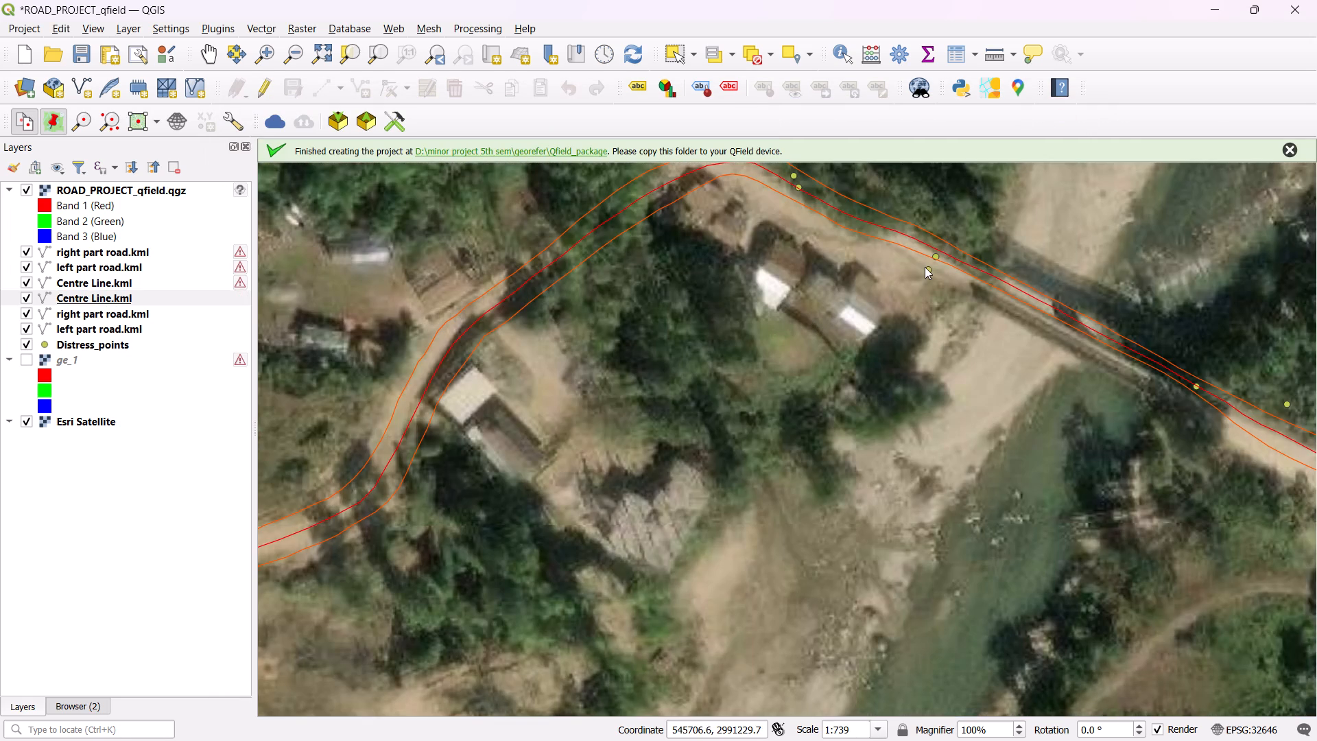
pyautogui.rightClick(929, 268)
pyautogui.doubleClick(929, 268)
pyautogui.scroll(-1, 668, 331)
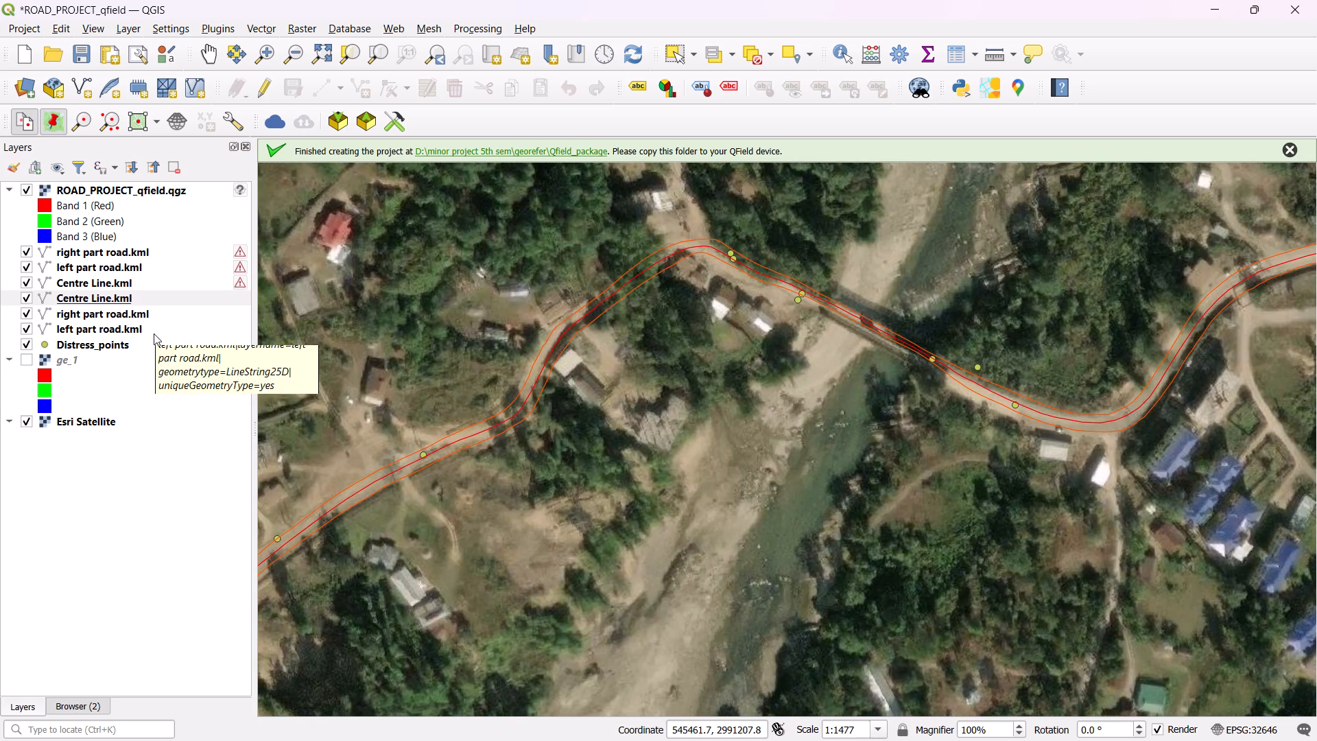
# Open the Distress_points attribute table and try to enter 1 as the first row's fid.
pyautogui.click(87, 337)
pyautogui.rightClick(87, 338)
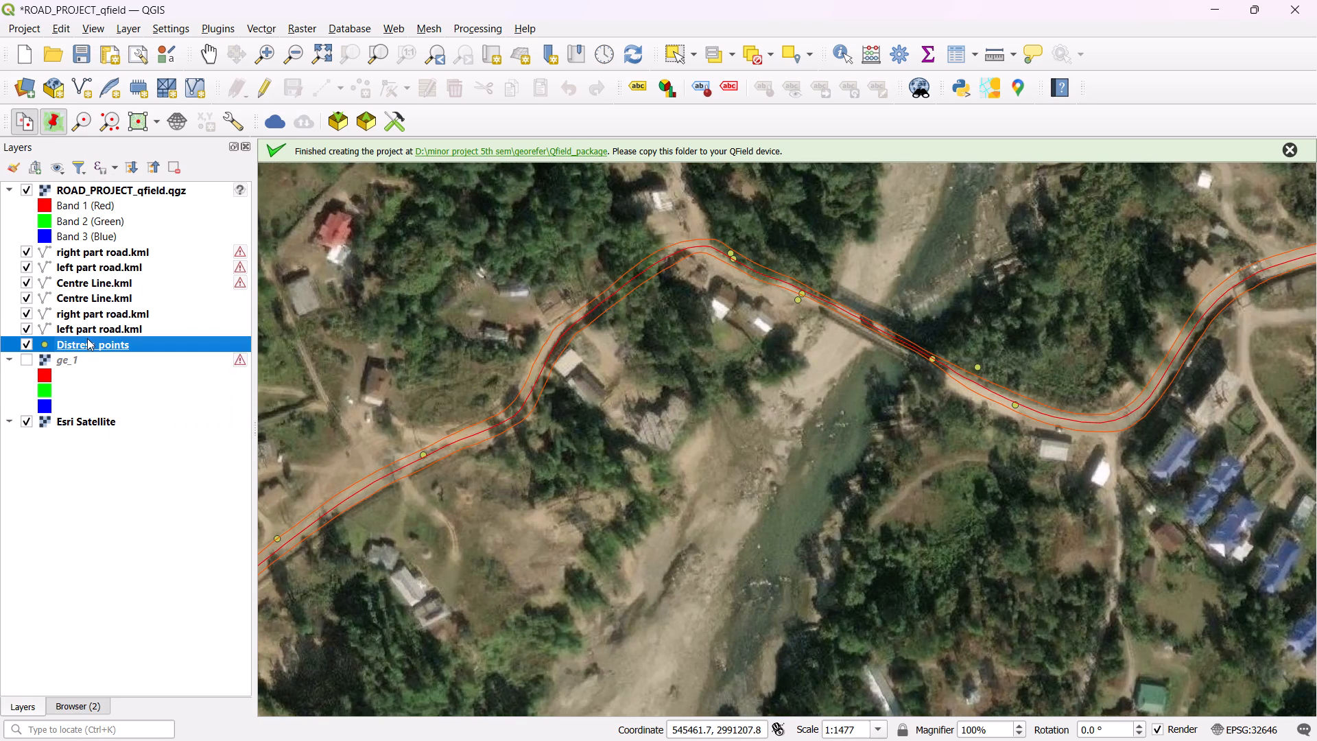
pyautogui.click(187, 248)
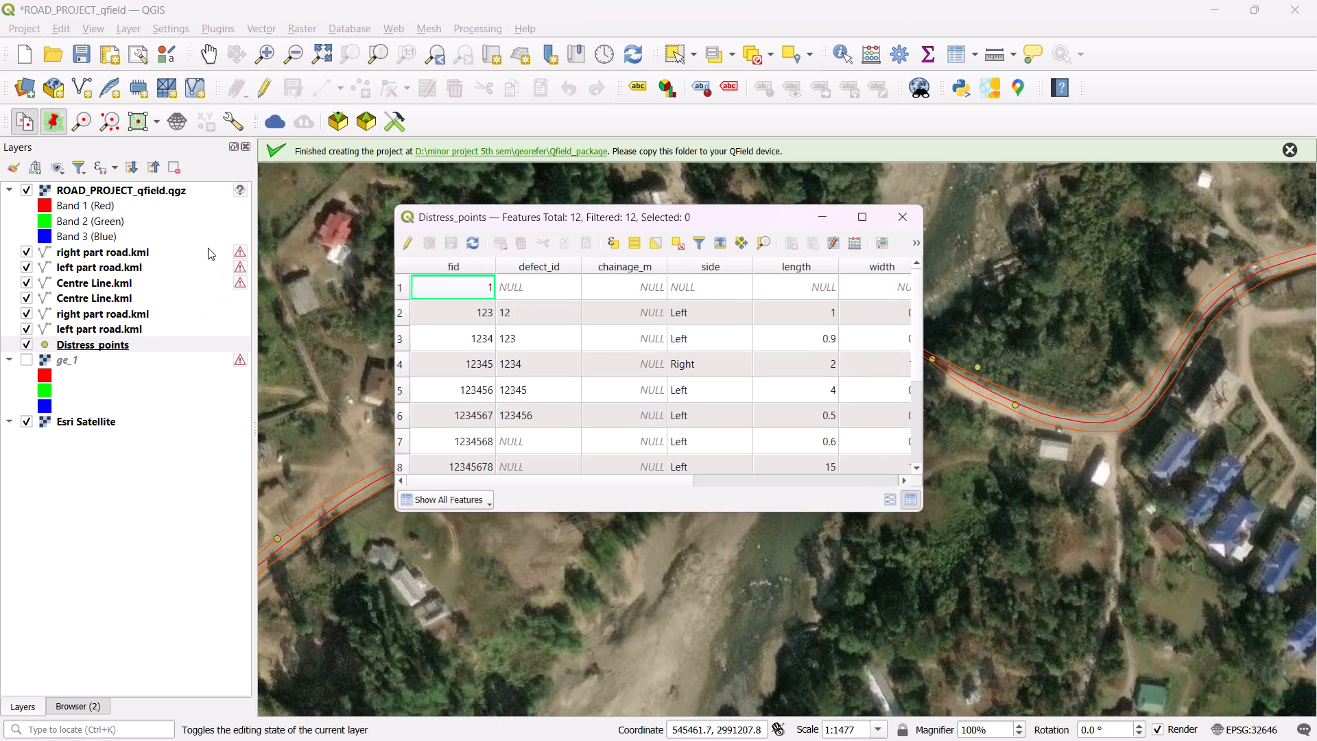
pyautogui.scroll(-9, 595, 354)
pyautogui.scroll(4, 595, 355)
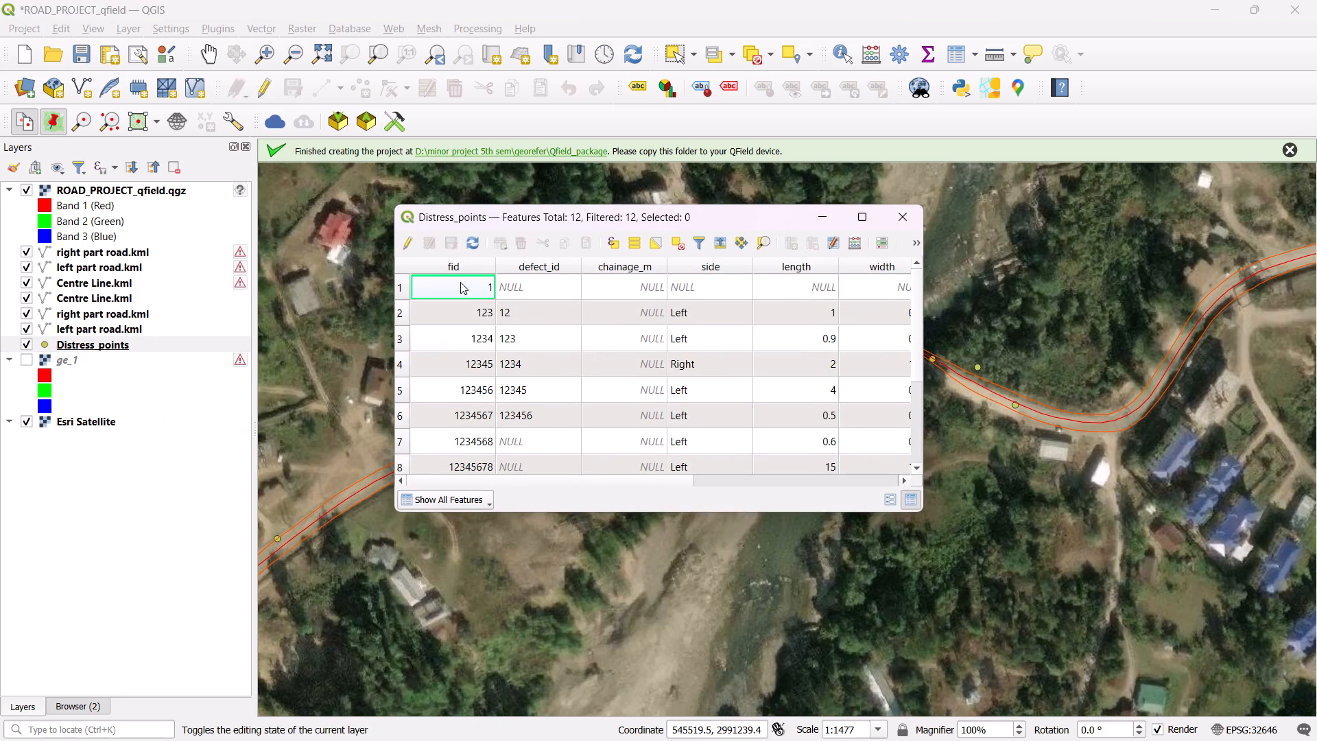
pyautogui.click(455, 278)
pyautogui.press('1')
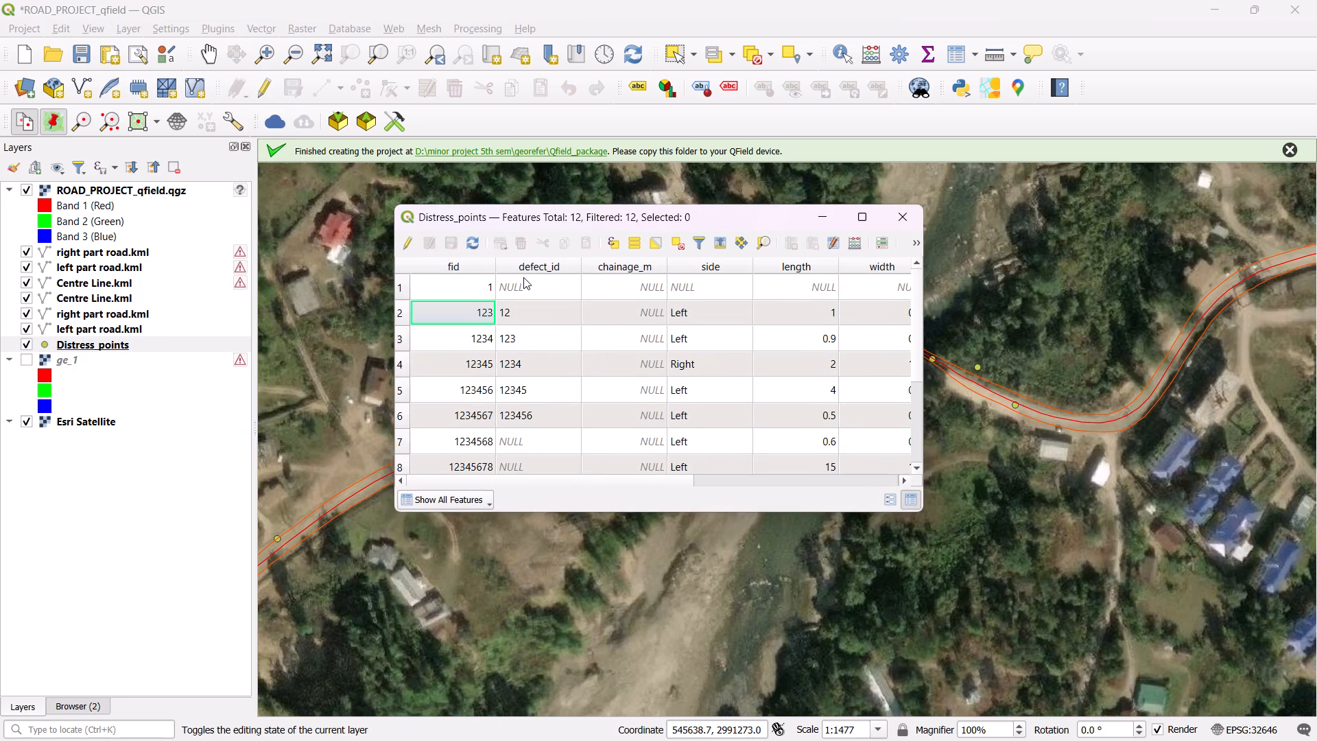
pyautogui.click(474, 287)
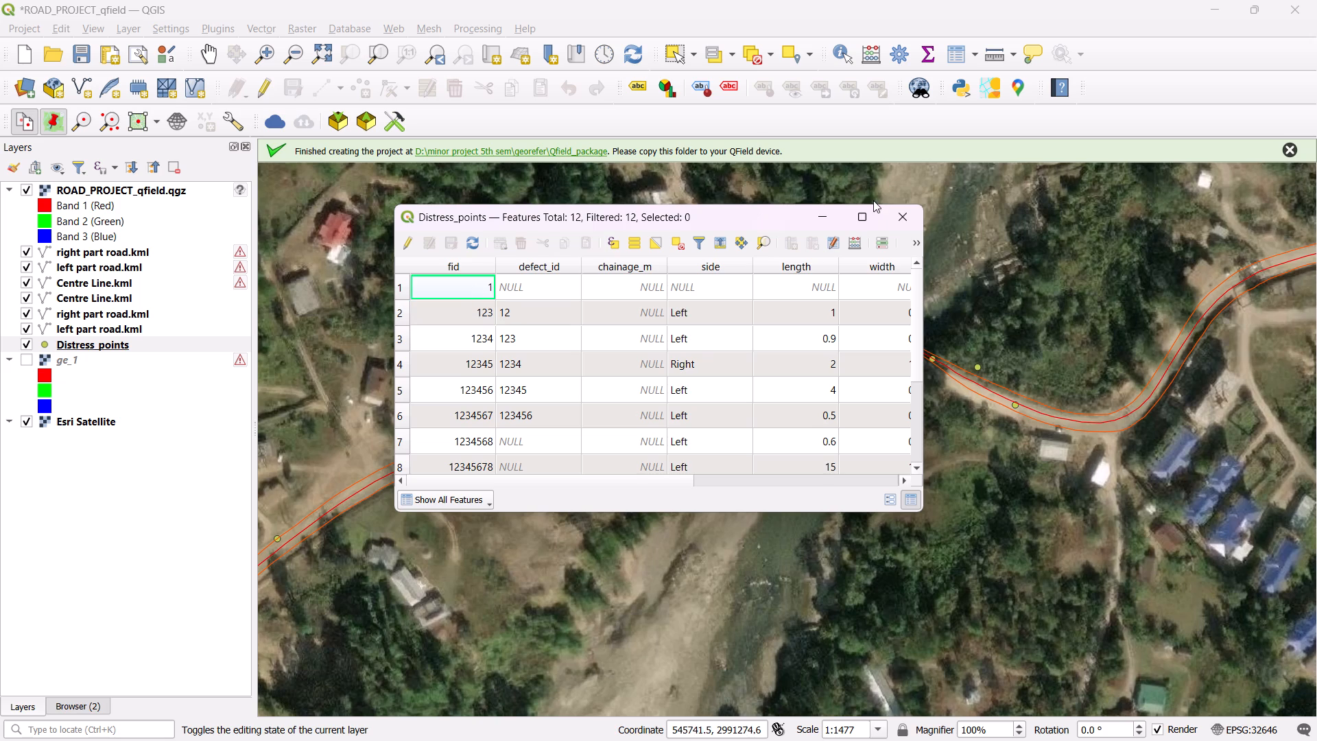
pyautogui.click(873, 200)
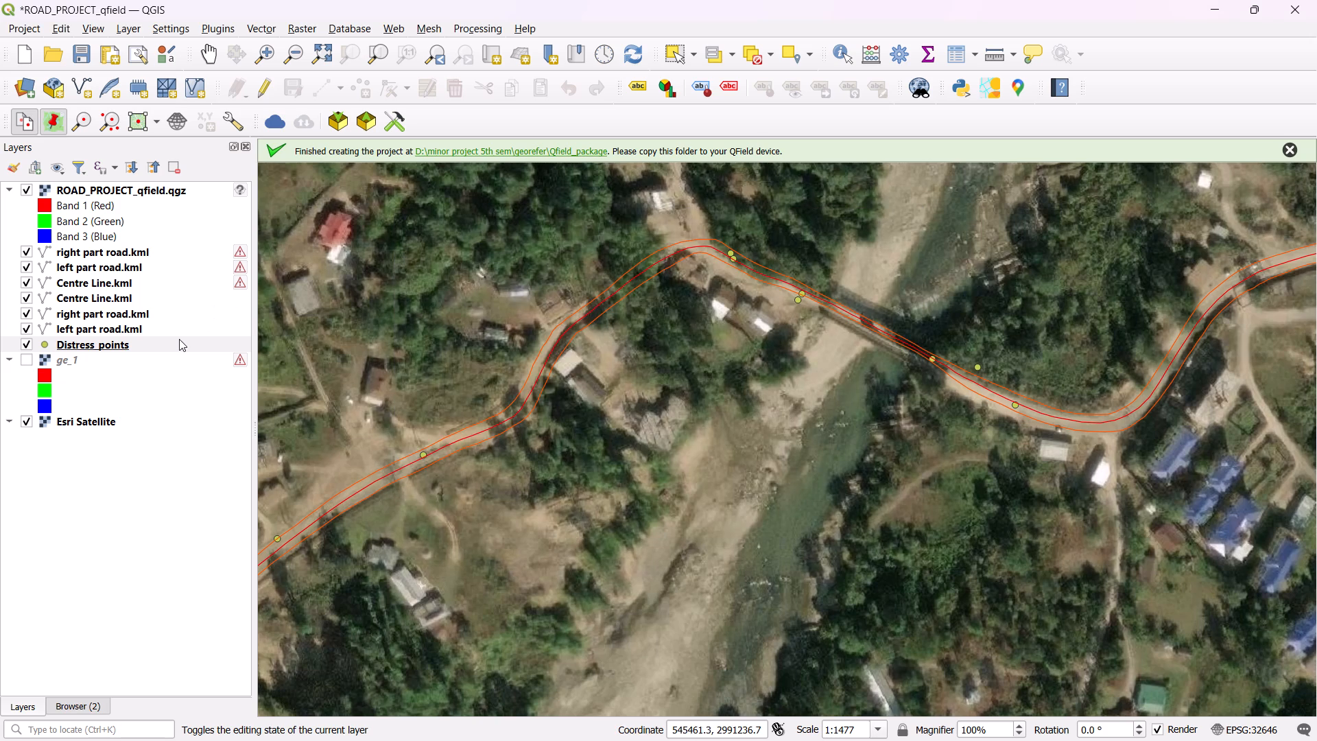
# Open the Distress_points attribute table, maximize it and enable editing.
pyautogui.click(179, 339)
pyautogui.rightClick(179, 340)
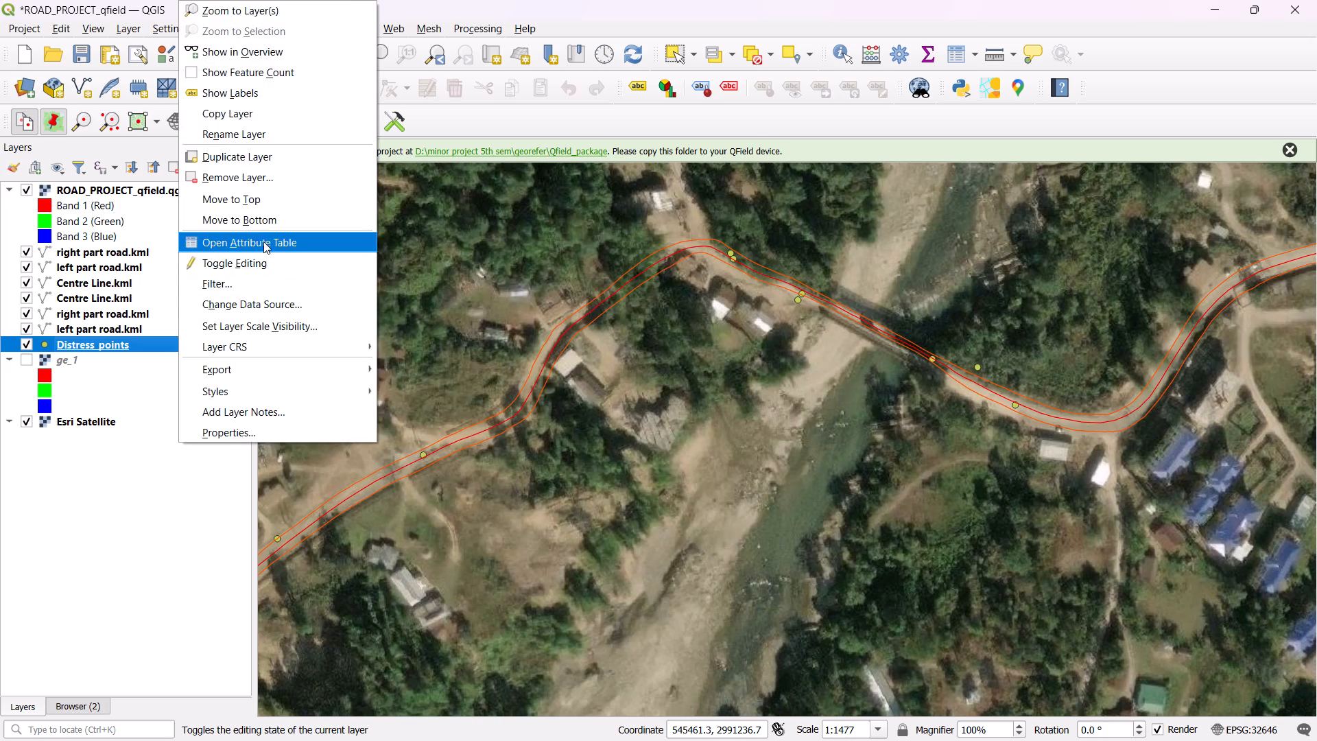
pyautogui.click(263, 237)
pyautogui.click(867, 216)
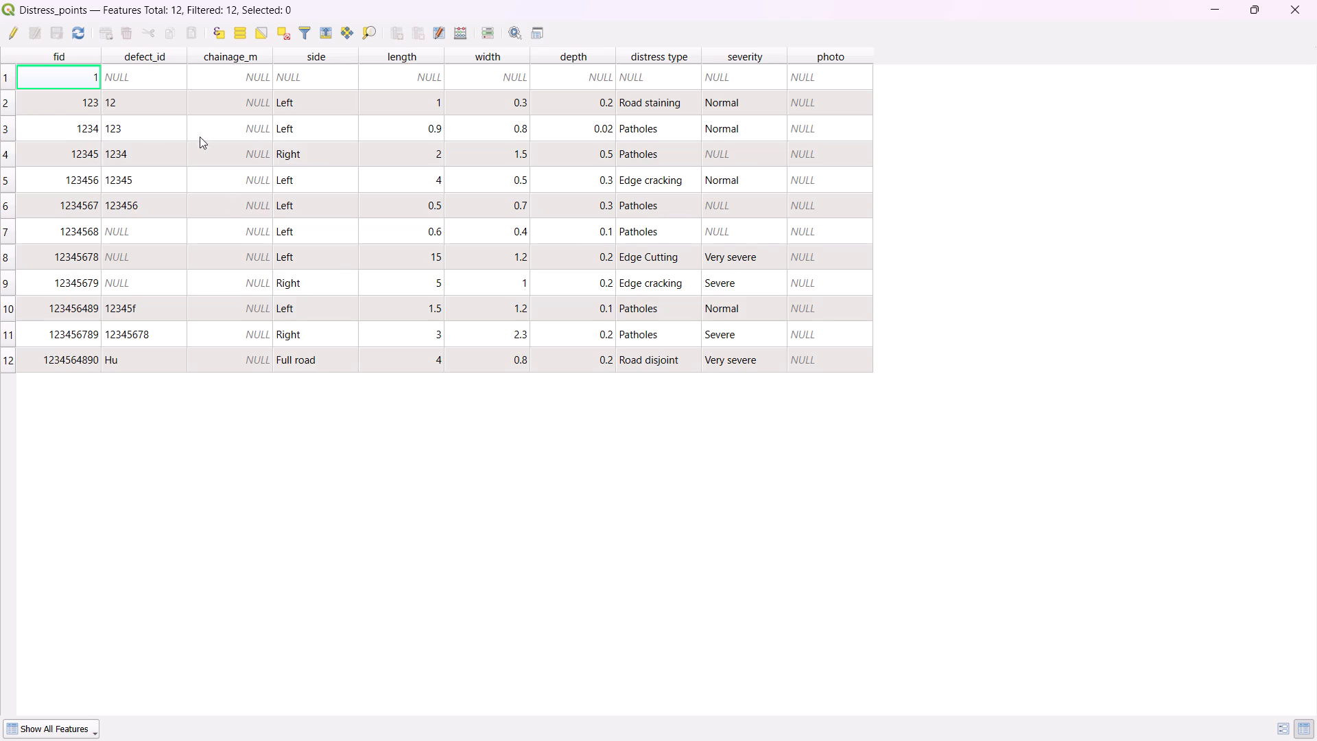
pyautogui.click(6, 42)
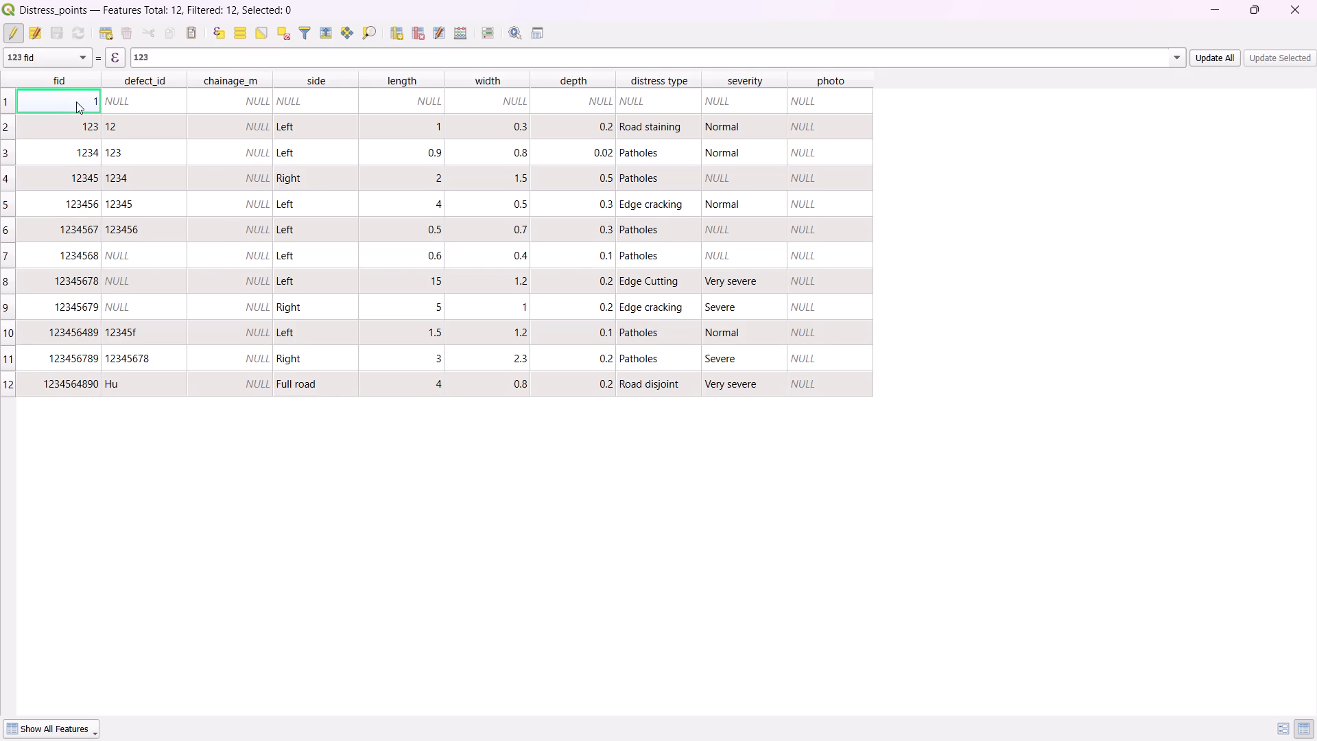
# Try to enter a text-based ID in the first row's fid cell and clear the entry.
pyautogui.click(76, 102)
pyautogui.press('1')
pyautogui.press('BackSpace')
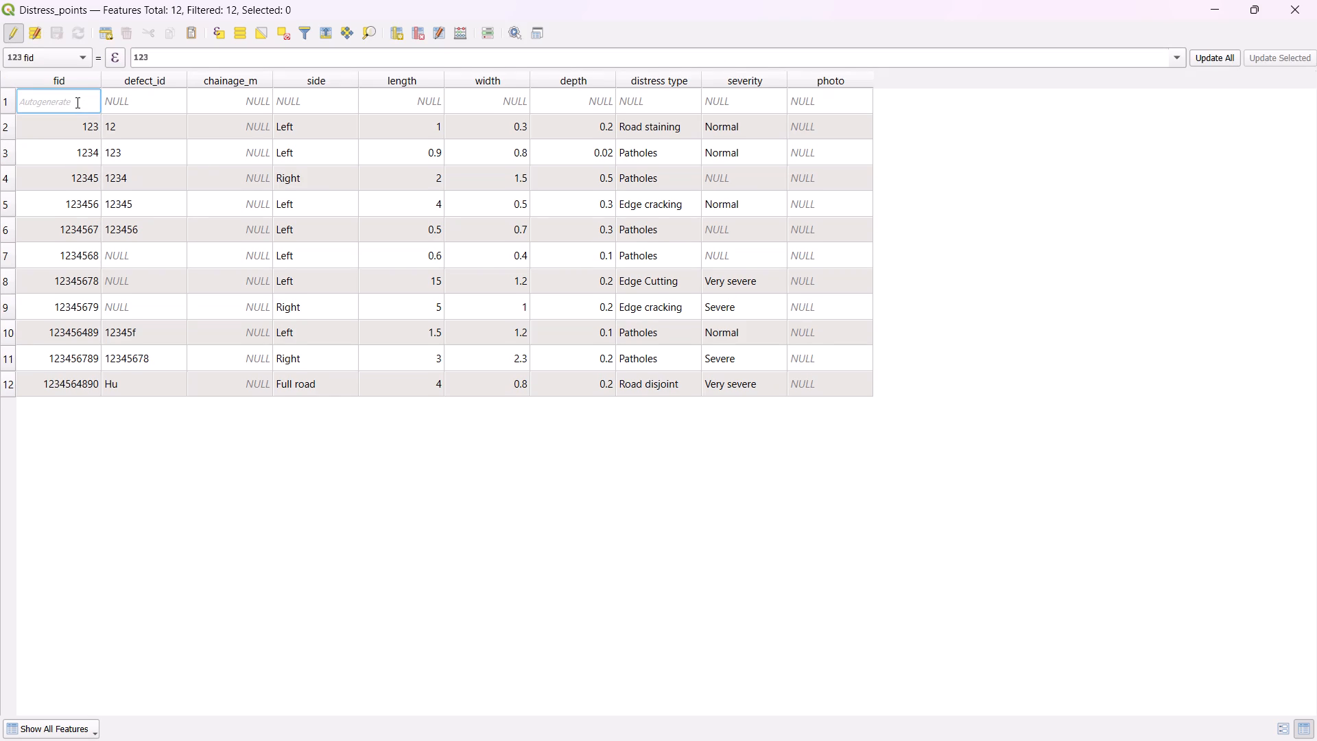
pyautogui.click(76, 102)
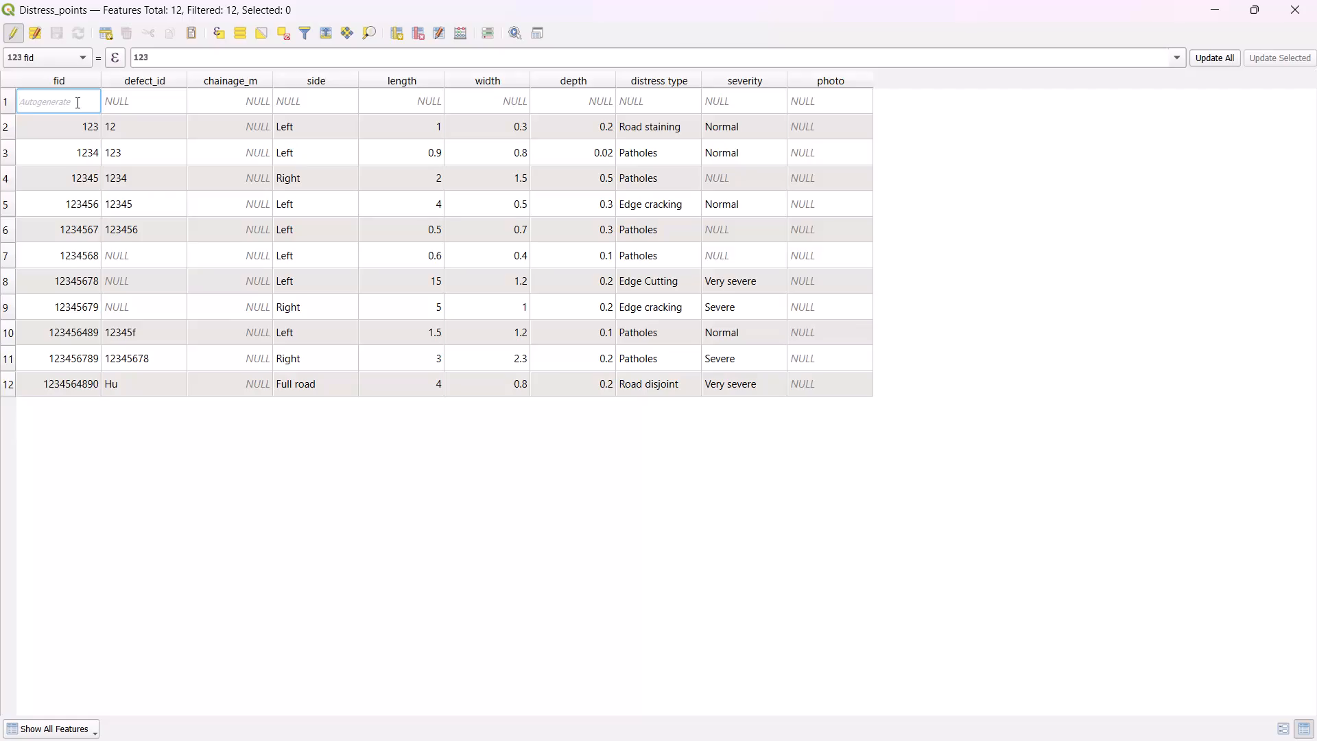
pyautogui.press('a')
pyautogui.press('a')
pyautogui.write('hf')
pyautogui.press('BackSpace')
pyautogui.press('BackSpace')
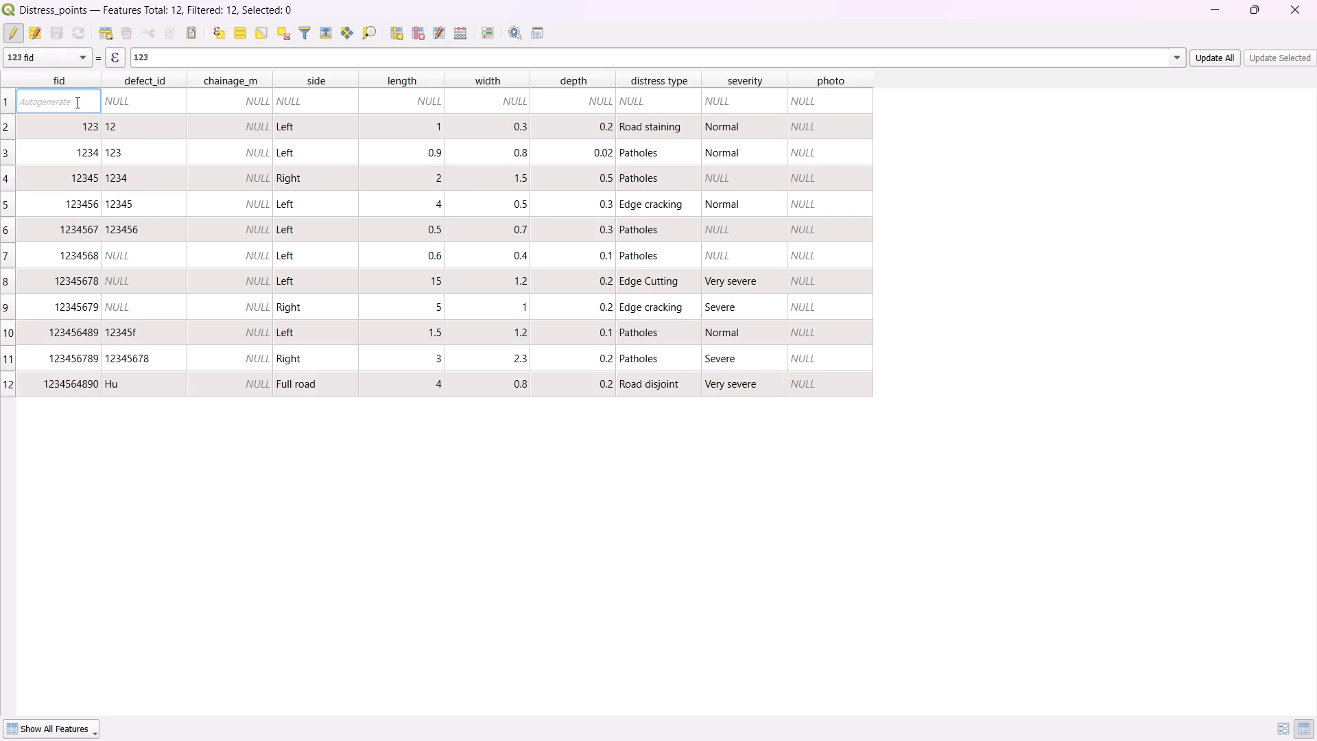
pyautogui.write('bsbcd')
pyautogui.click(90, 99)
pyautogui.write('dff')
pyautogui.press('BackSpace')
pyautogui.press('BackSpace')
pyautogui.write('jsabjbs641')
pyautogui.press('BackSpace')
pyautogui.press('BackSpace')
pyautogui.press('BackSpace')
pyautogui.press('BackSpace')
# Renumber the fid values of rows 1 through 6 sequentially from 1 to 6.
pyautogui.write('01')
pyautogui.click(82, 128)
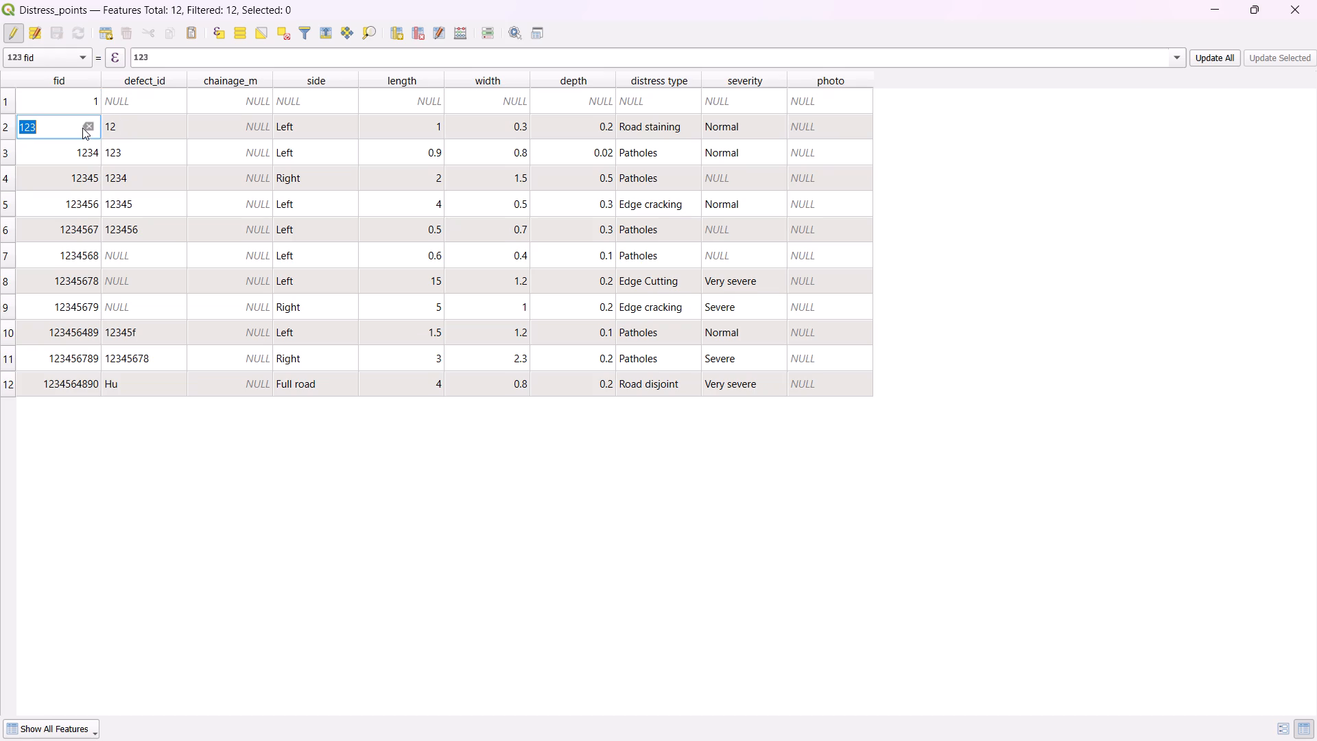
pyautogui.write('02')
pyautogui.click(64, 160)
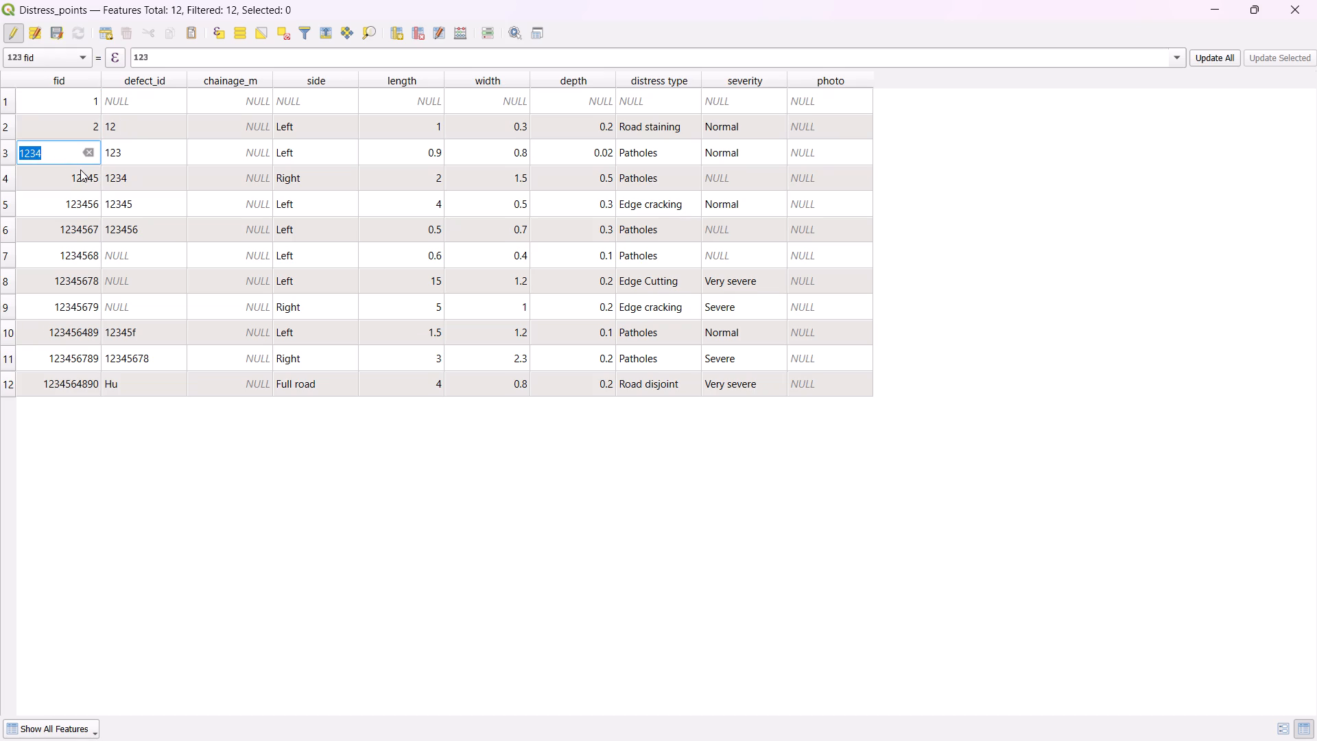
pyautogui.press('3')
pyautogui.click(87, 185)
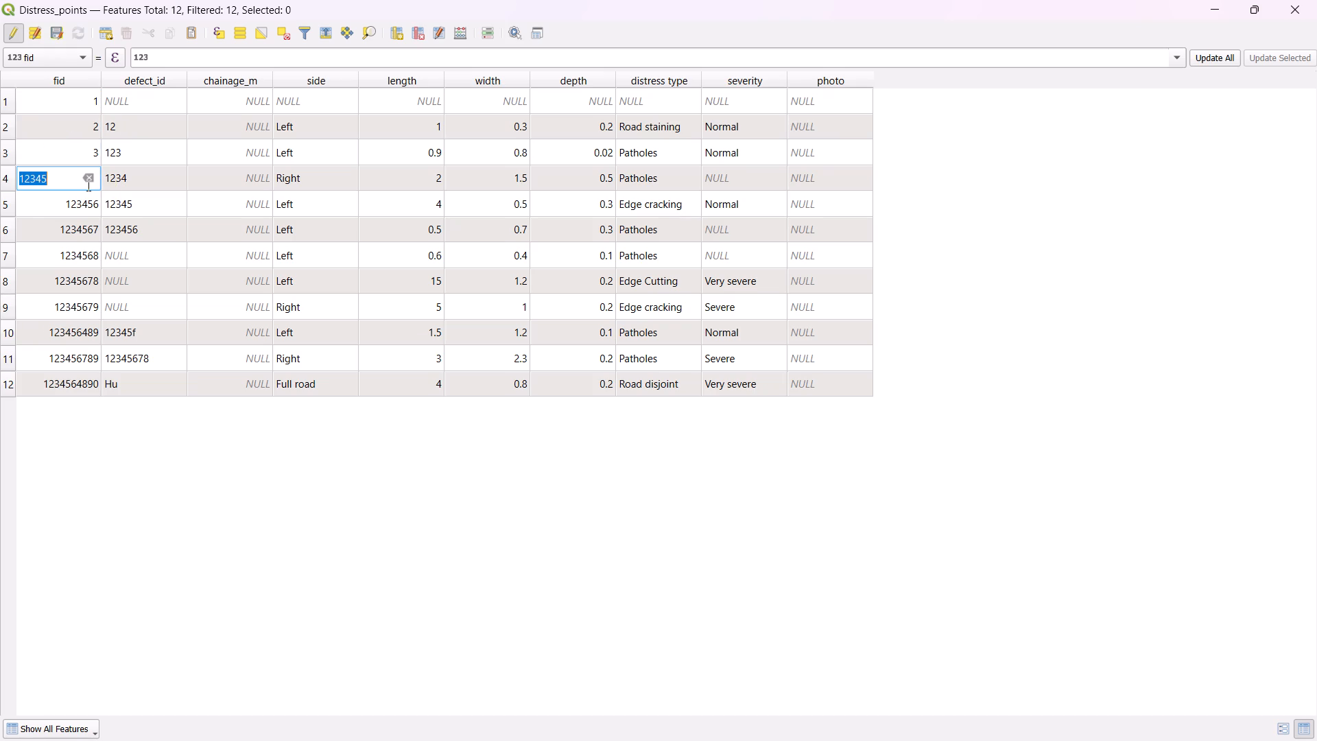
pyautogui.press('4')
pyautogui.click(78, 204)
pyautogui.press('5')
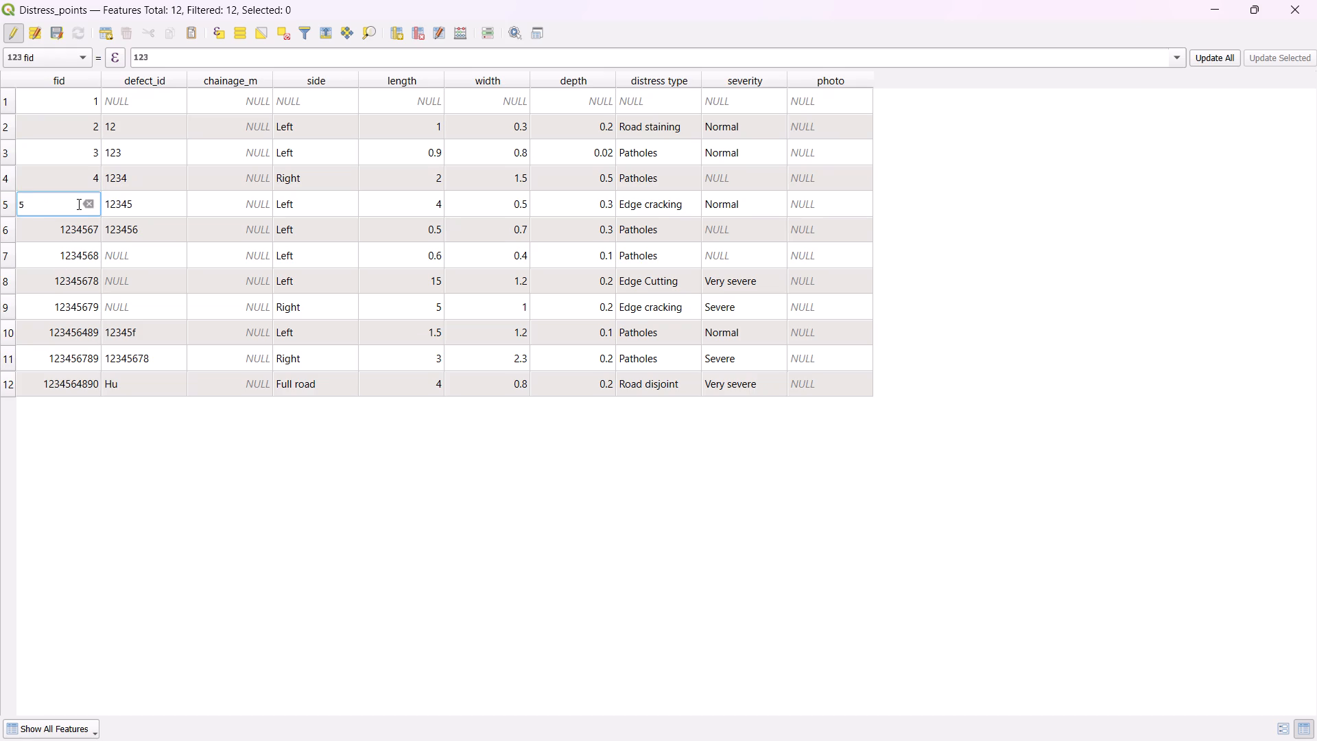
pyautogui.click(74, 230)
pyautogui.press('6')
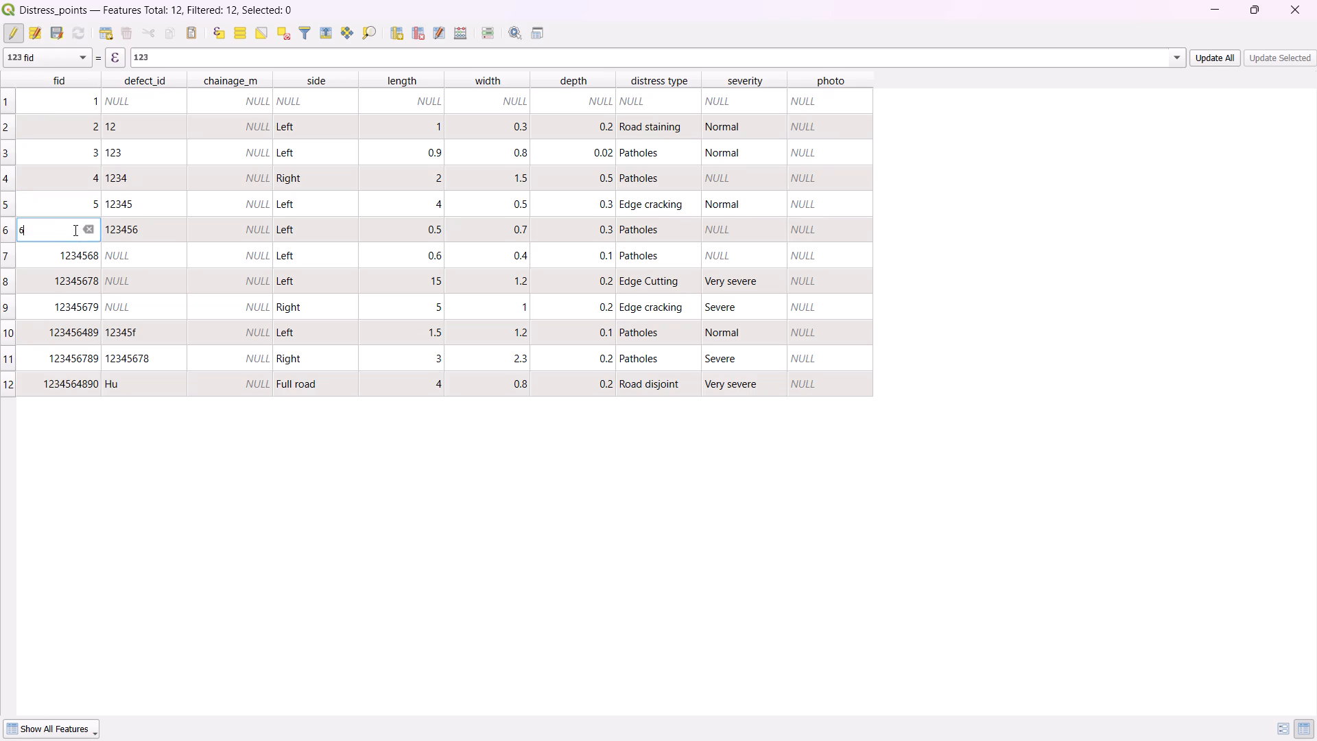
# Renumber the fid values of rows 7 through 12 sequentially from 7 to 12.
pyautogui.click(86, 252)
pyautogui.press('7')
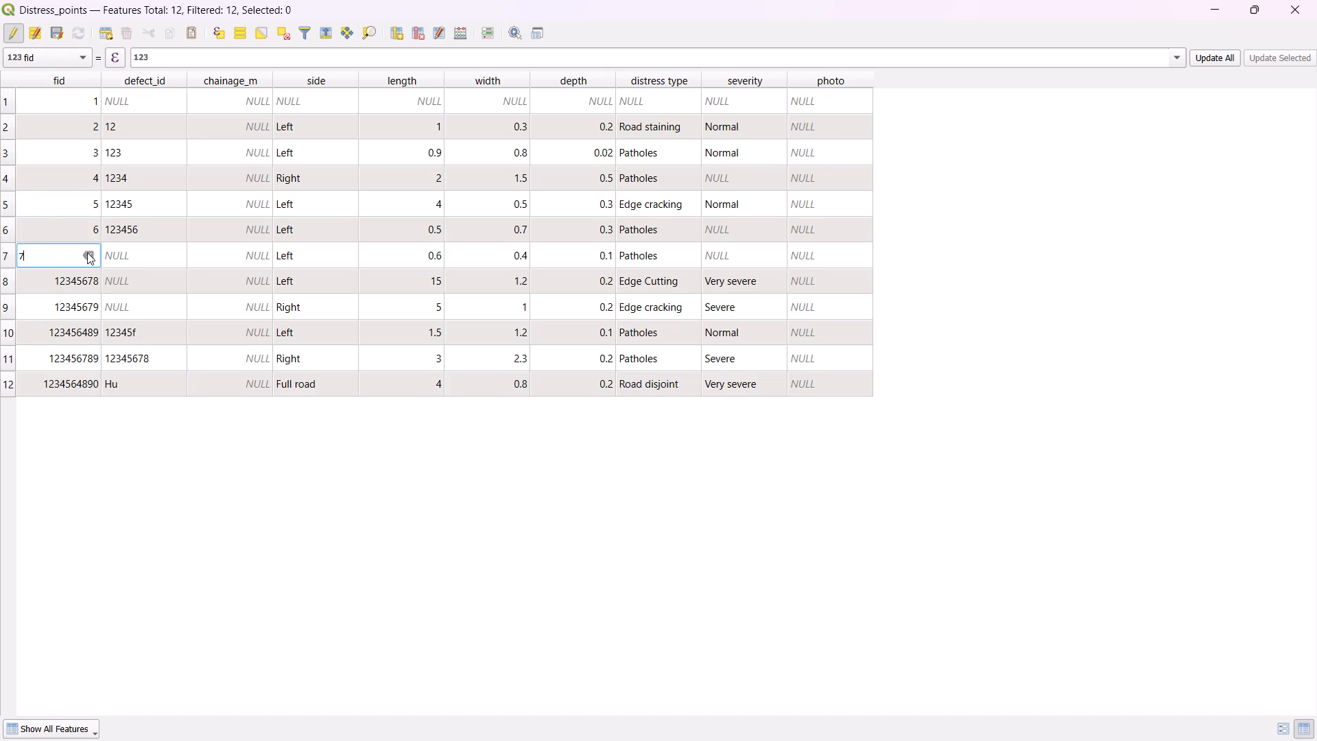
pyautogui.click(86, 276)
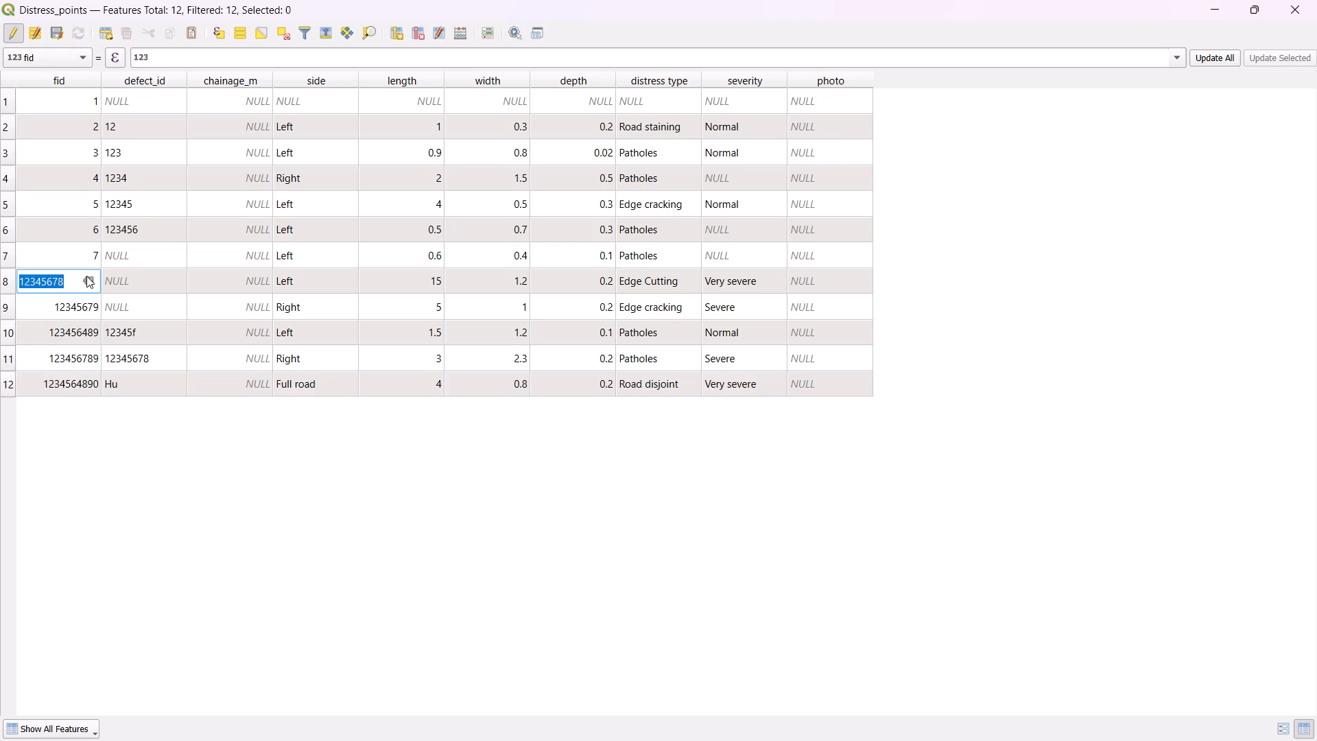
pyautogui.press('8')
pyautogui.click(88, 306)
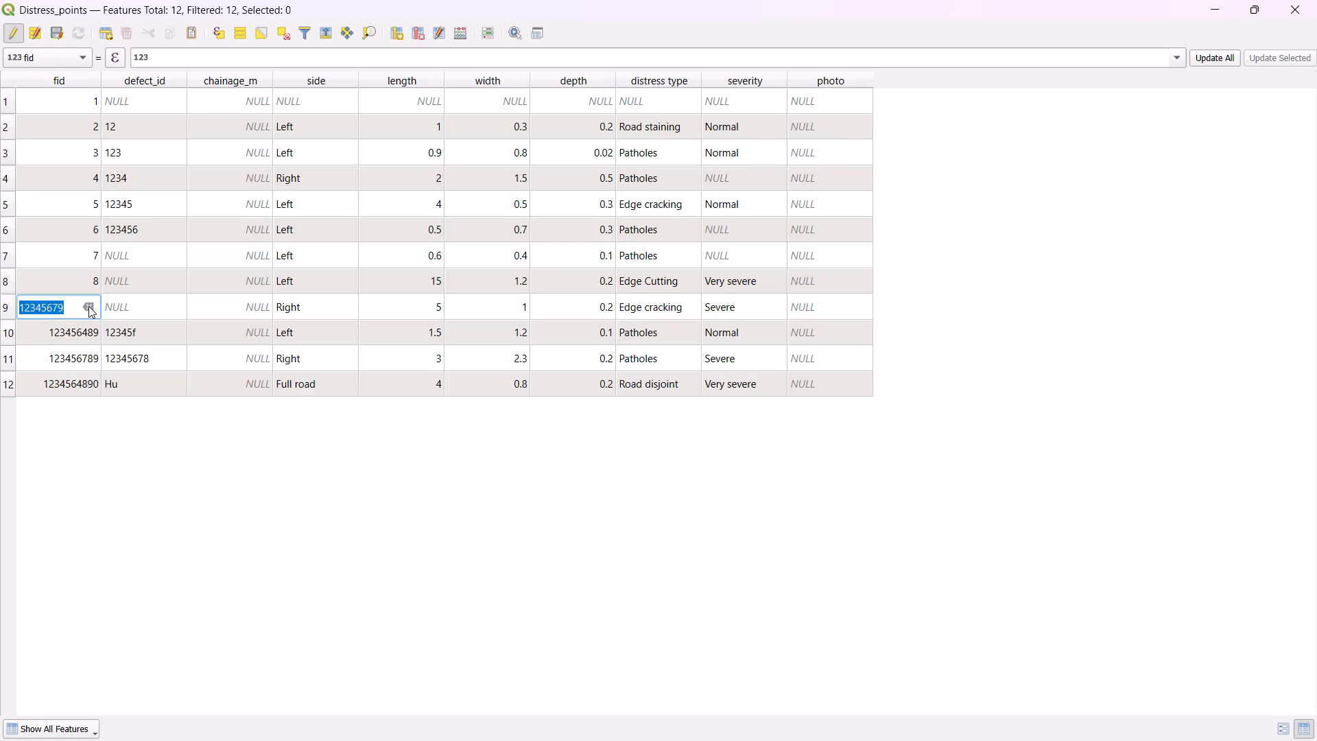
pyautogui.press('9')
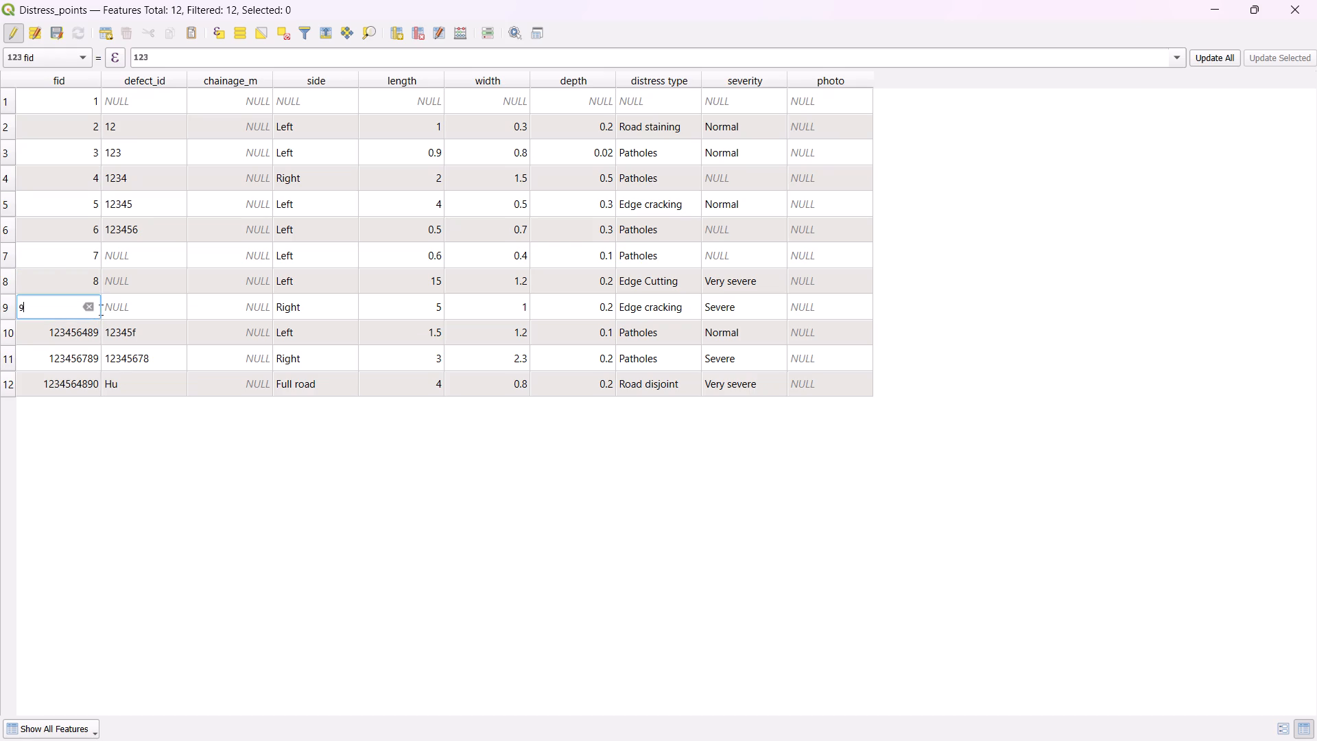
pyautogui.click(84, 327)
pyautogui.write('10')
pyautogui.click(81, 357)
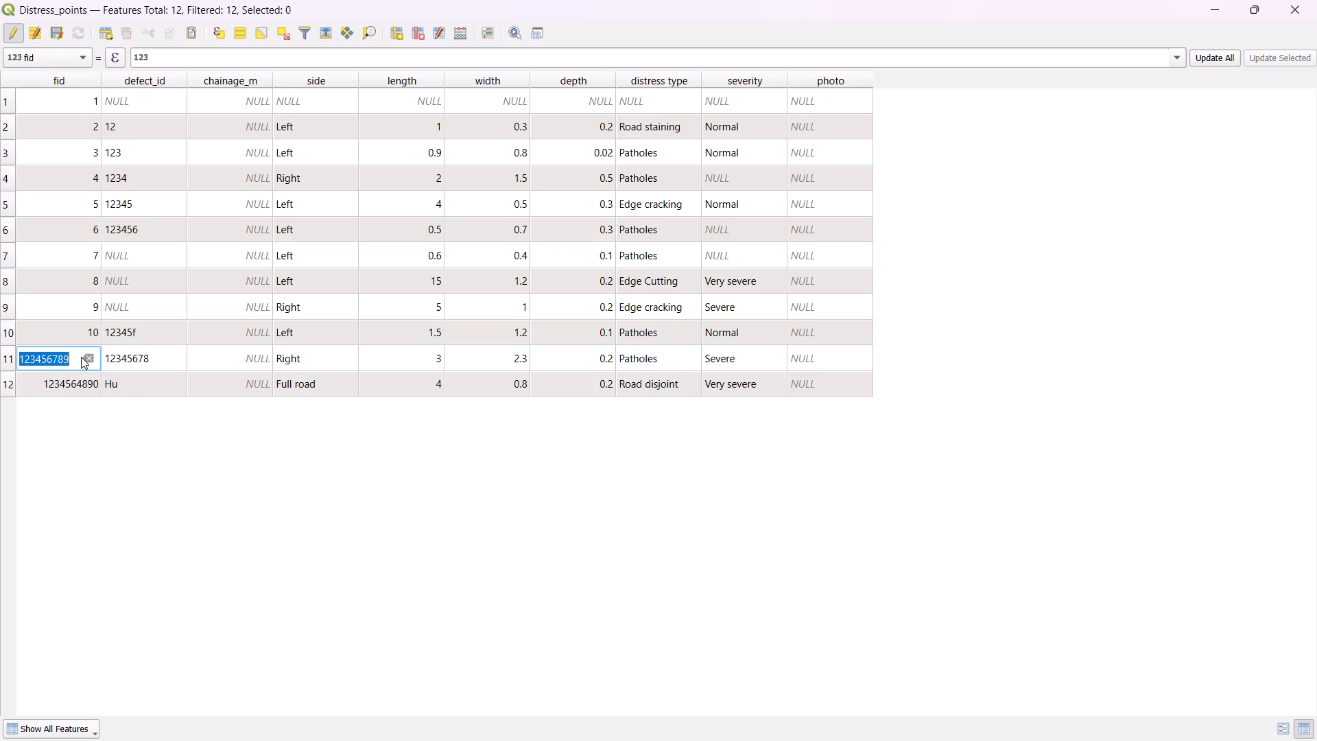
pyautogui.write('11')
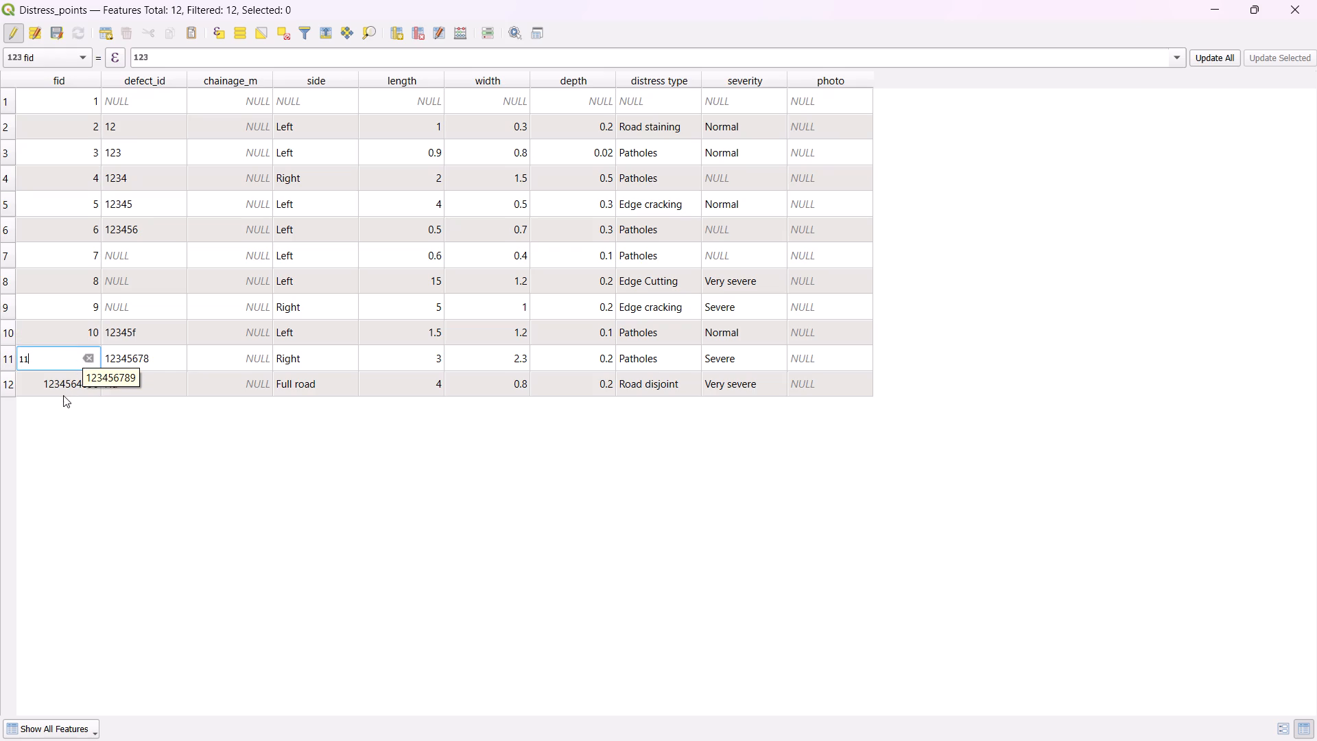
pyautogui.click(63, 395)
pyautogui.write('12')
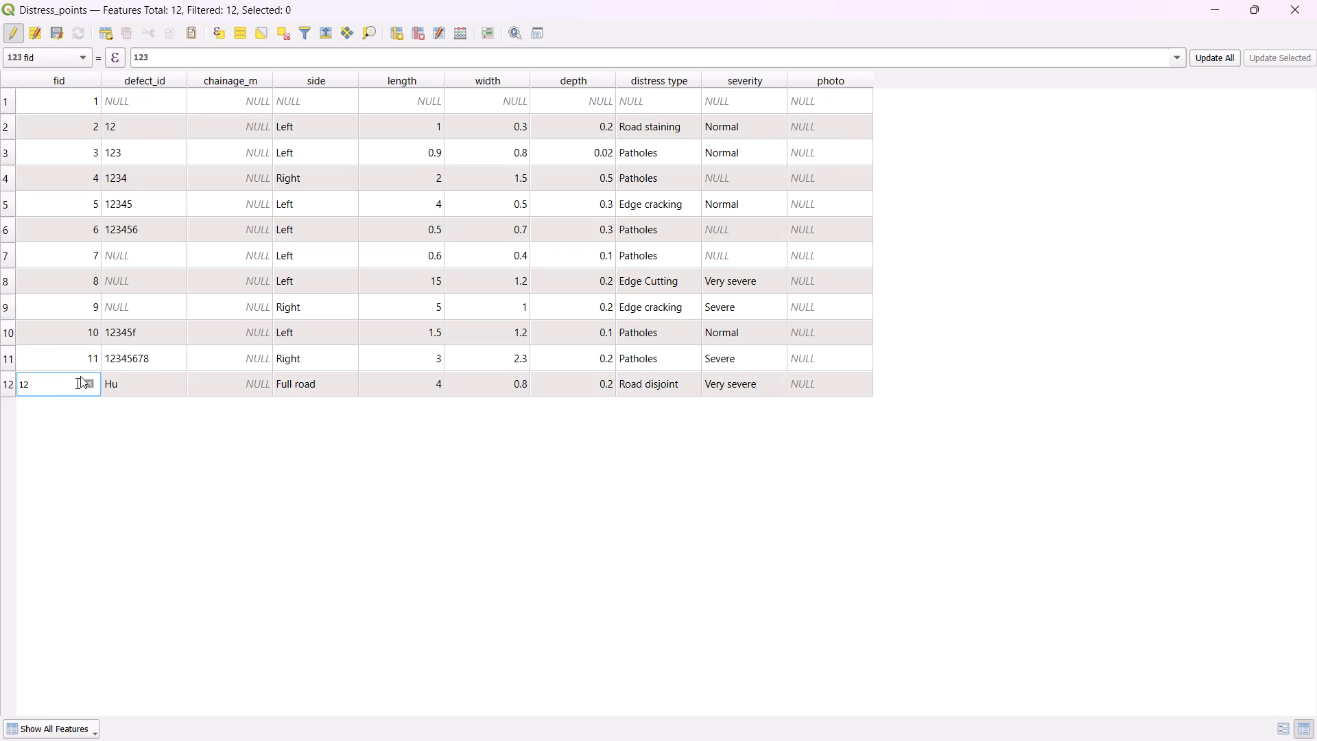
# Change the defect_id of row 12, the Road disjoint record, to Disjoint.
pyautogui.click(134, 390)
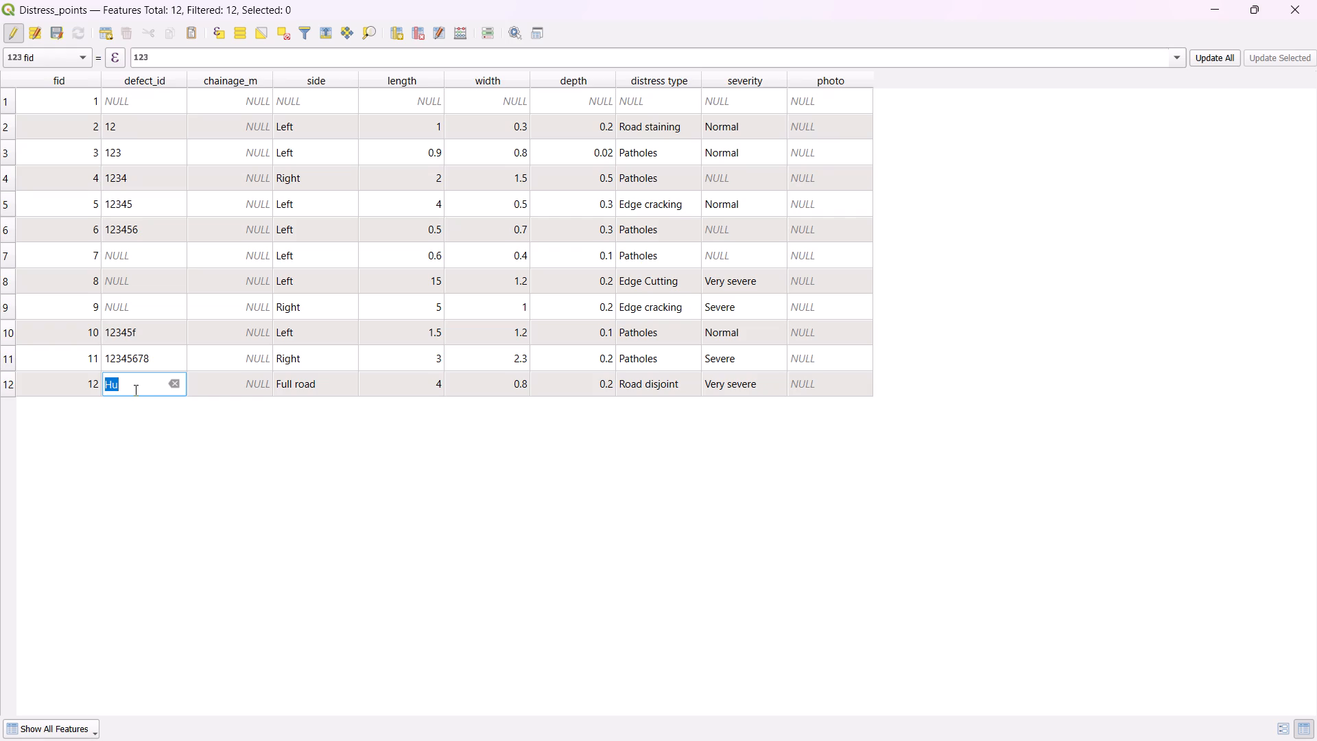
pyautogui.press('BackSpace')
pyautogui.press('BackSpace')
pyautogui.hotkey('shift', 'd')
pyautogui.press('e')
pyautogui.press('BackSpace')
pyautogui.press('BackSpace')
pyautogui.press('BackSpace')
pyautogui.hotkey('shift', 'd')
pyautogui.write('isjoint')
# Set the defect_id of row 2 to Stain and of row 3 to Hole.
pyautogui.click(139, 123)
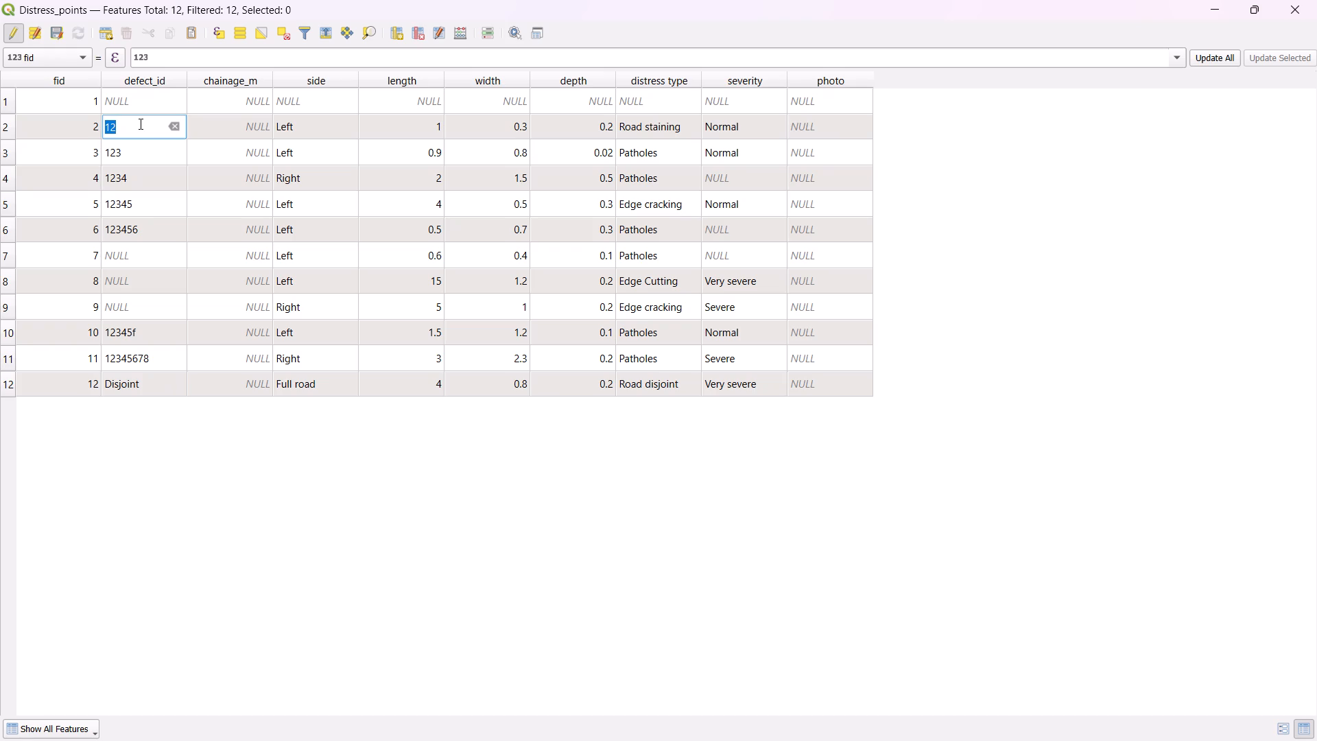
pyautogui.write('Stain')
pyautogui.click(139, 164)
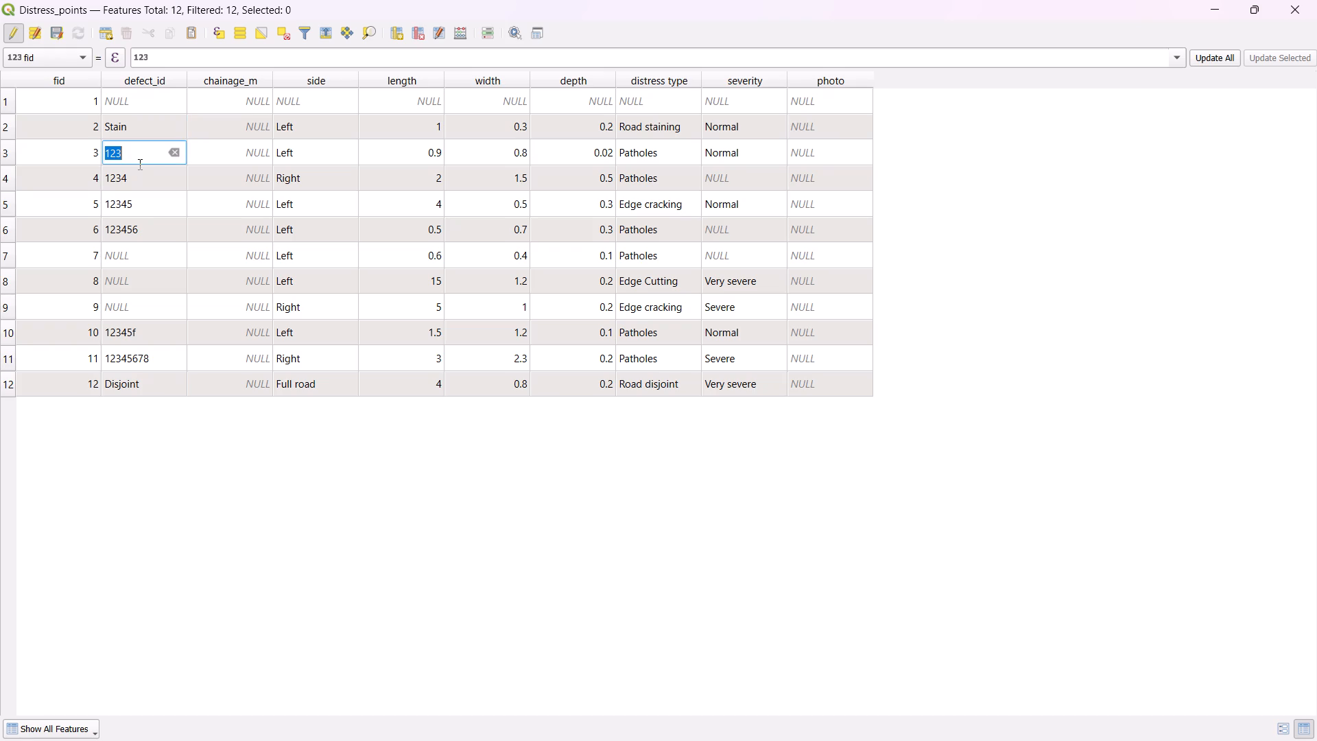
pyautogui.write('Hole')
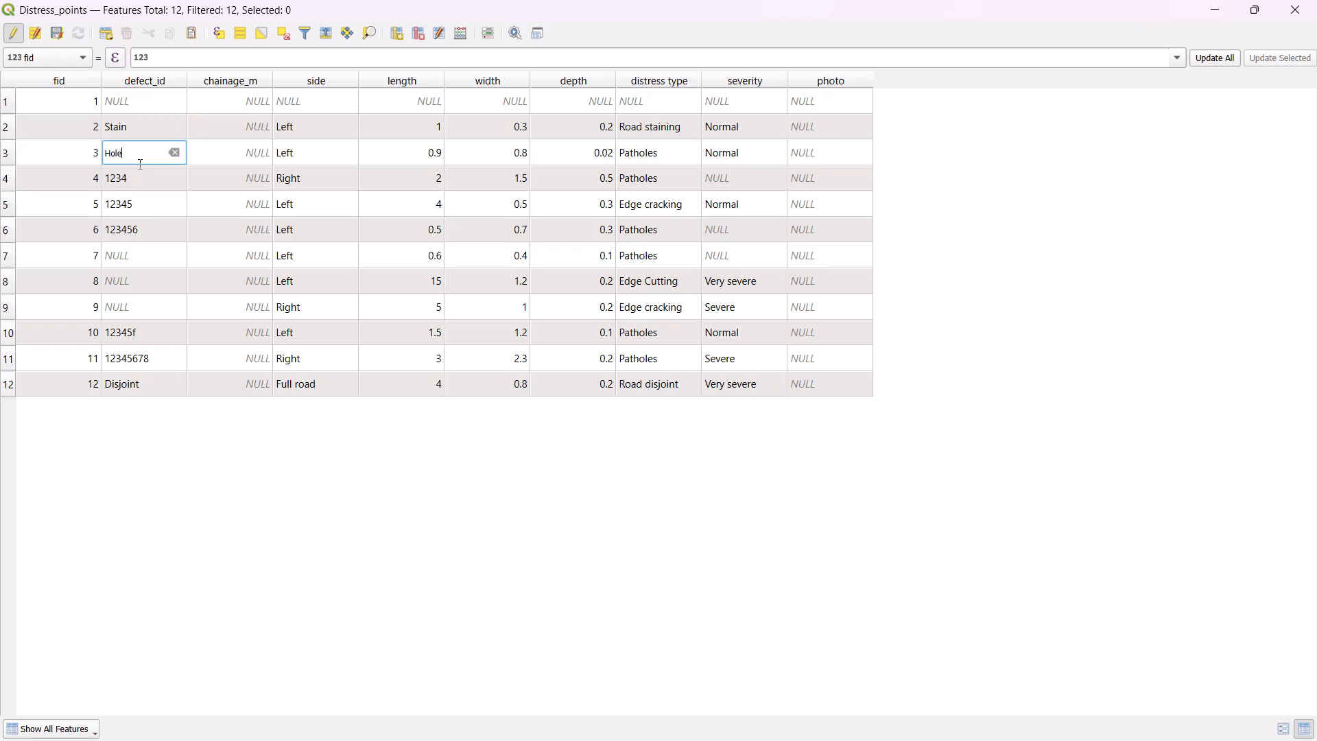
pyautogui.click(139, 165)
# Set the defect_id of row 4, the right-side Patholes record, to Hole_2.
pyautogui.click(134, 175)
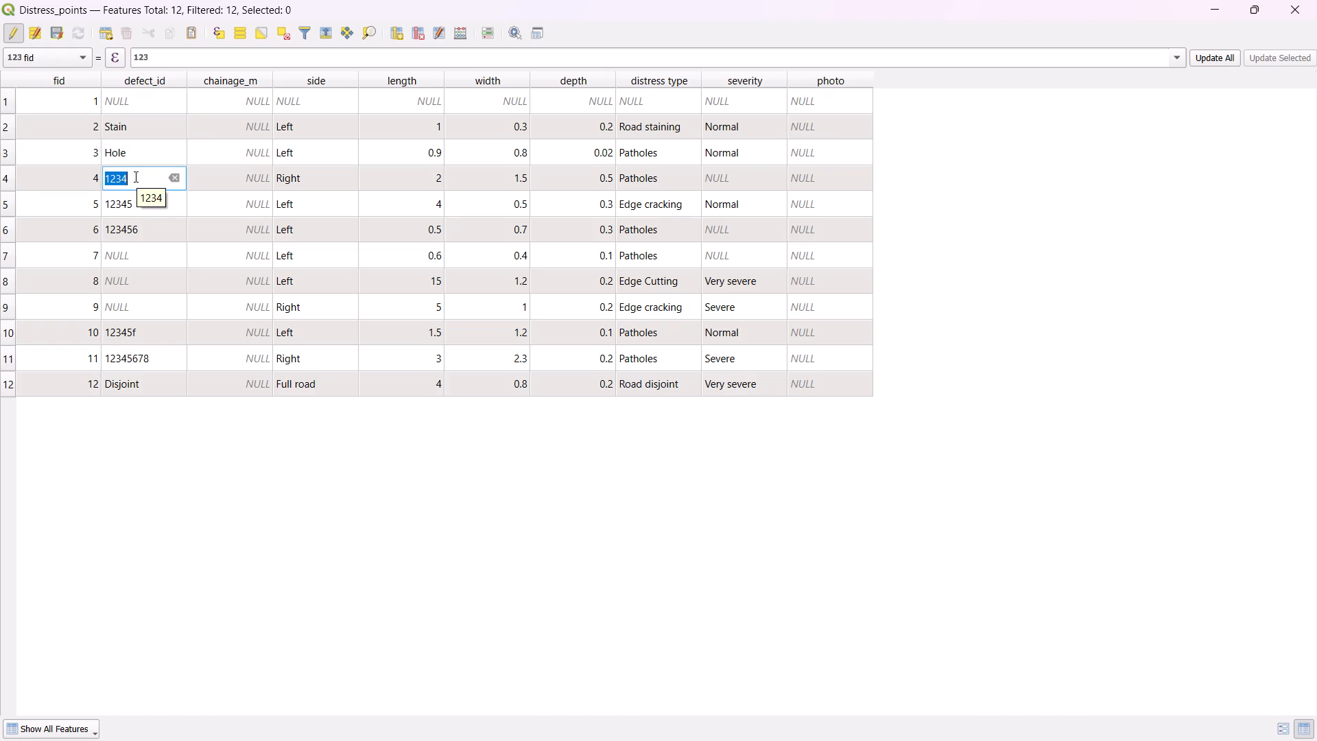
pyautogui.write('hole')
pyautogui.press('BackSpace')
pyautogui.press('BackSpace')
pyautogui.press('BackSpace')
pyautogui.press('BackSpace')
pyautogui.write('Holw')
pyautogui.press('BackSpace')
pyautogui.press('e')
pyautogui.hotkey('shift', '_')
pyautogui.press('2')
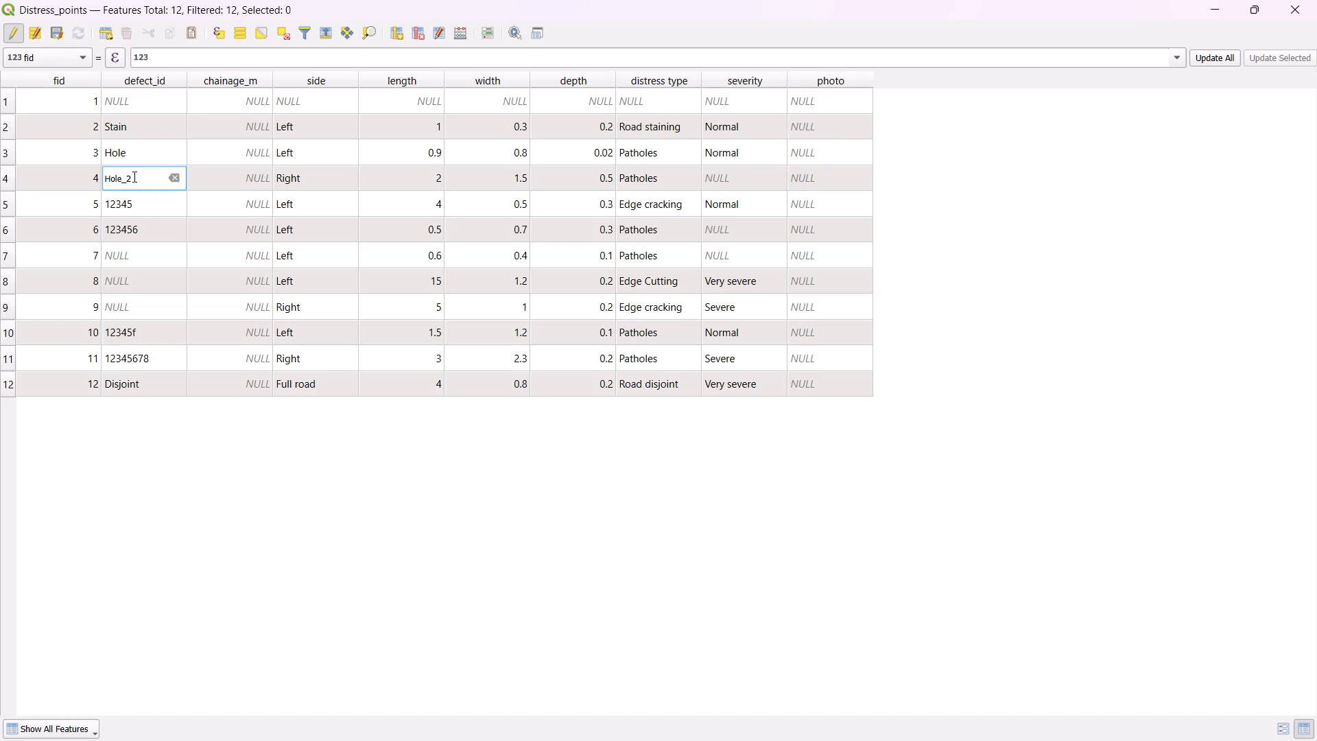
# Set the defect_id of row 5 to Crack and of row 6 to Hole_3.
pyautogui.click(152, 202)
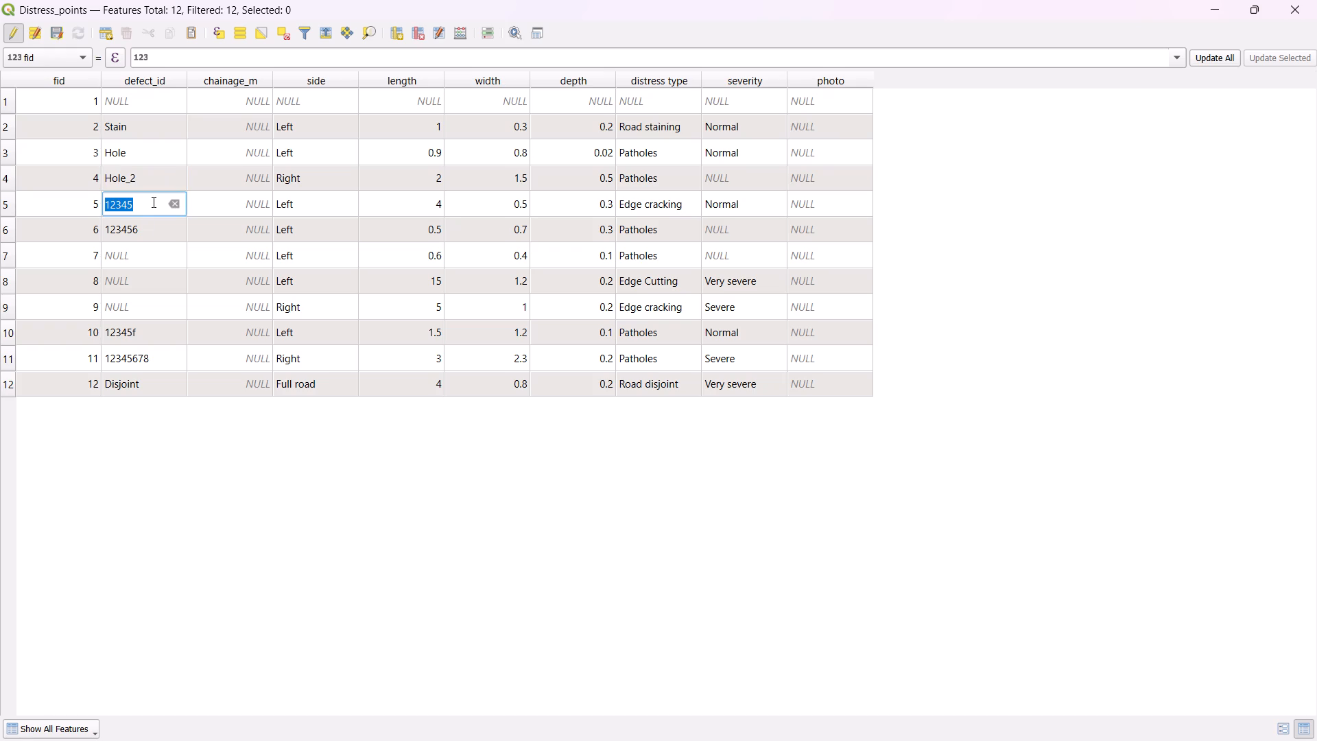
pyautogui.write('Crack')
pyautogui.click(147, 238)
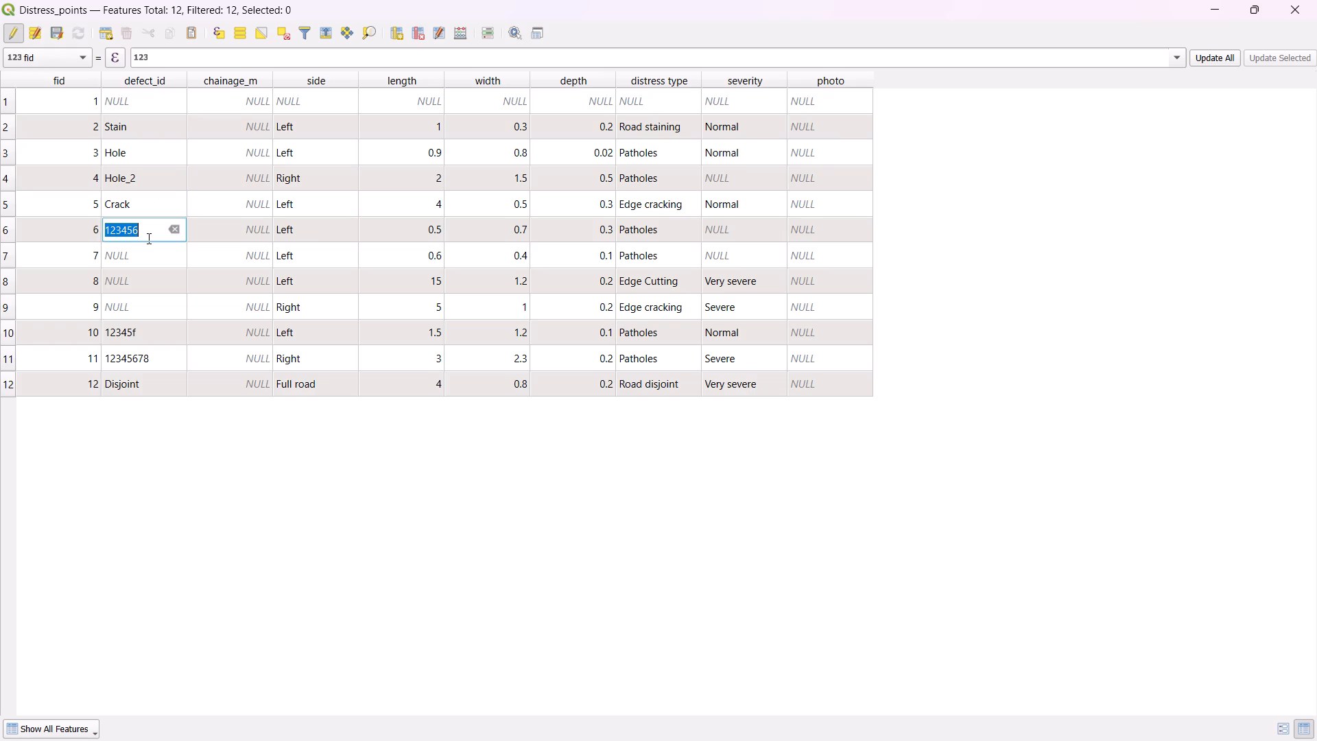
pyautogui.write('Hol')
pyautogui.press('e')
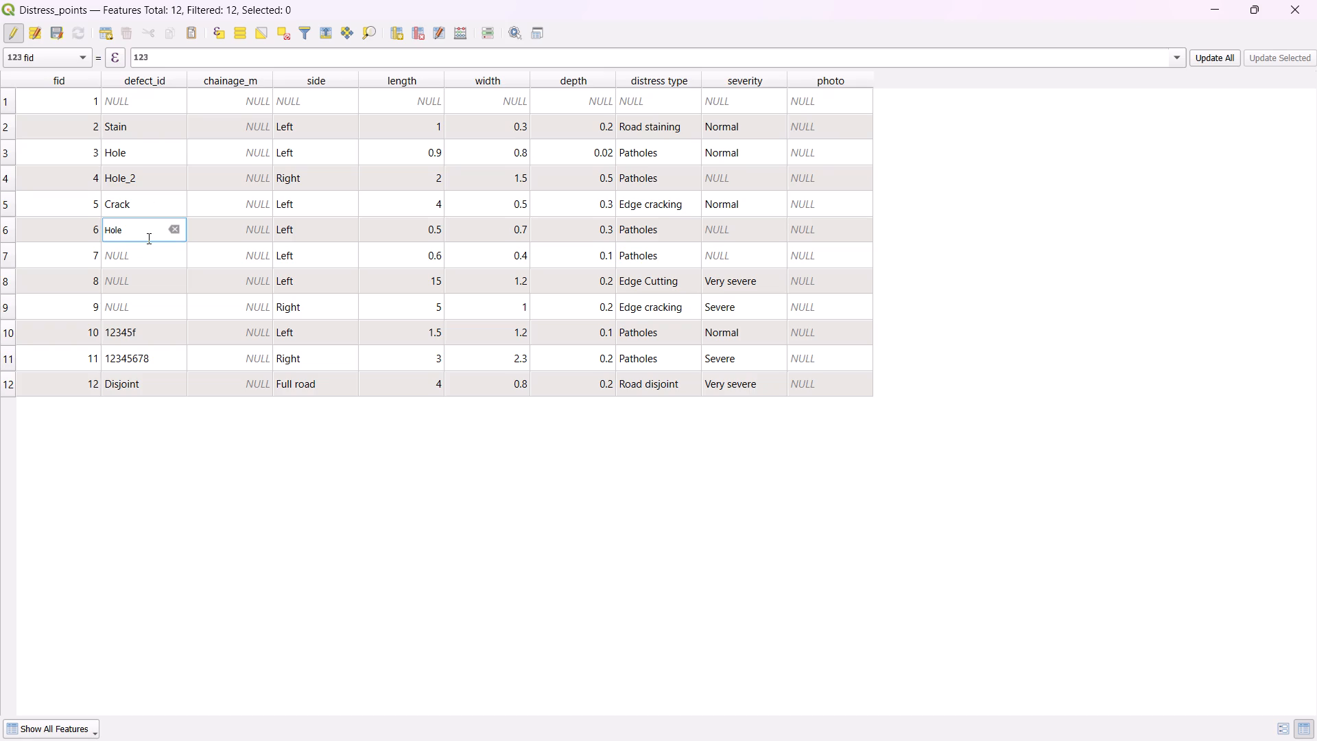
pyautogui.hotkey('shift', '_')
pyautogui.press('3')
# Set the defect_id of row 7 to Hole_4 and of row 8, the Edge Cutting record, to Cut.
pyautogui.click(142, 266)
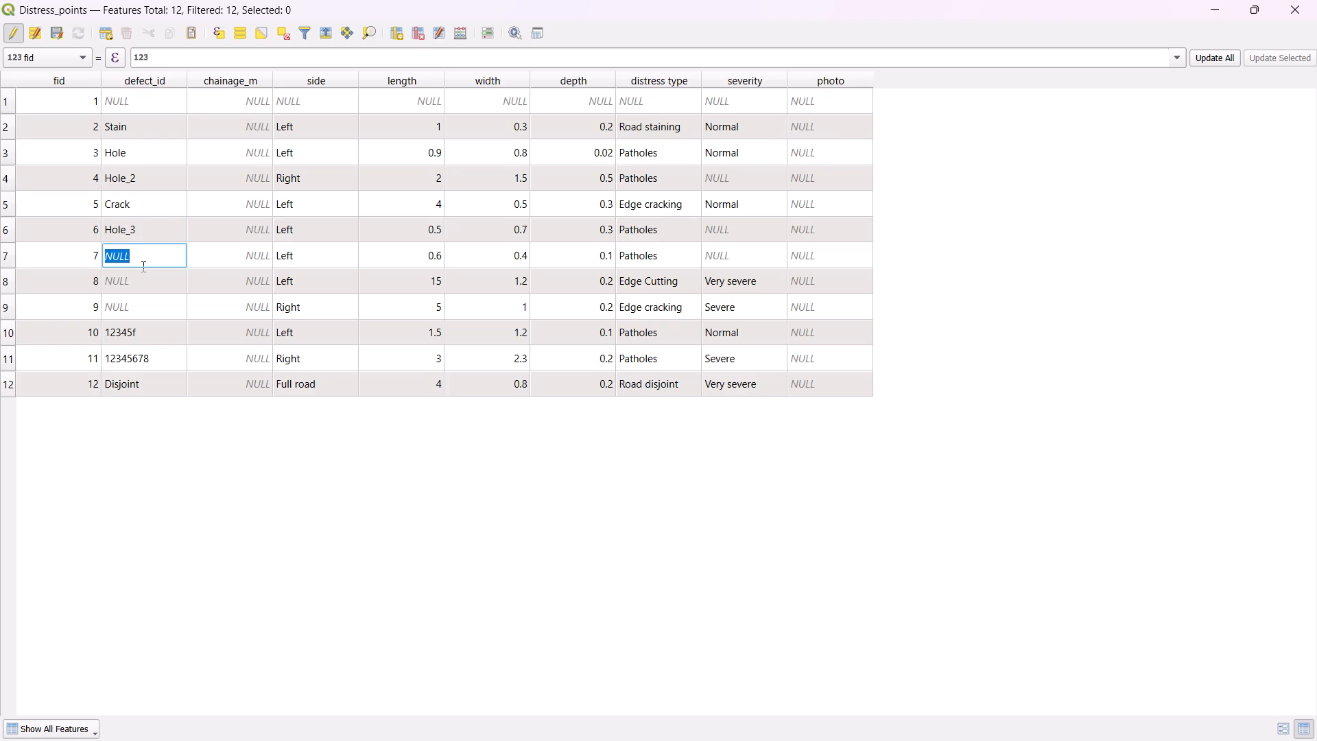
pyautogui.write('Hole')
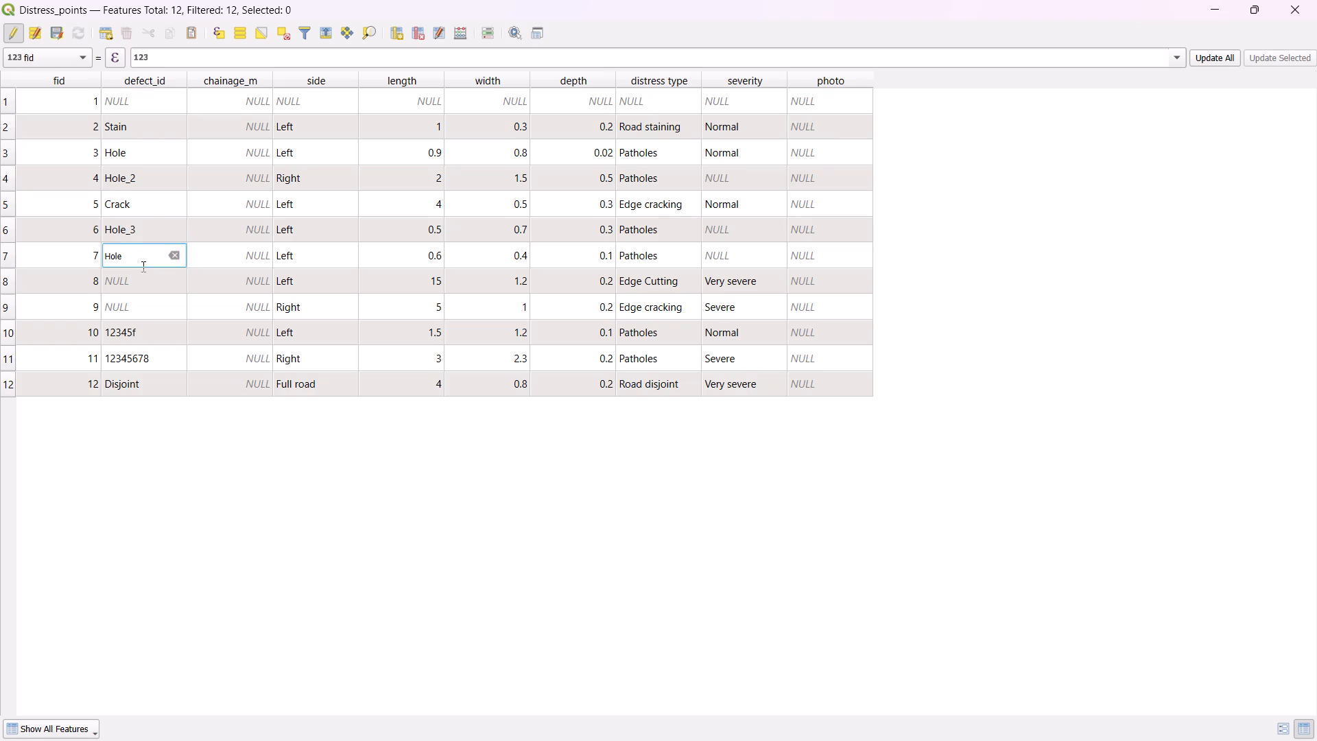
pyautogui.hotkey('shift', '_')
pyautogui.press('4')
pyautogui.click(137, 283)
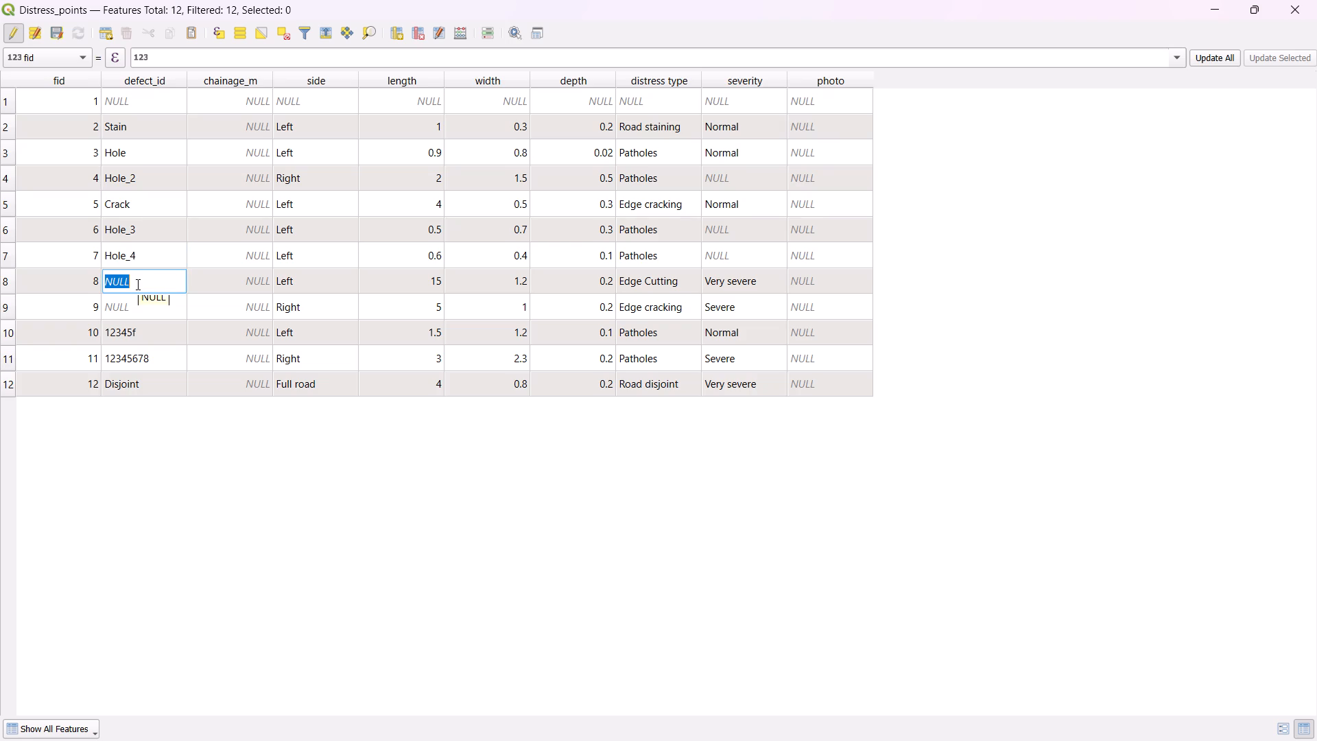
pyautogui.hotkey('shift', 'c')
pyautogui.write('ut')
# Set the defect_id of row 9 to Crack_2 and of row 10 to Hole_5.
pyautogui.click(128, 309)
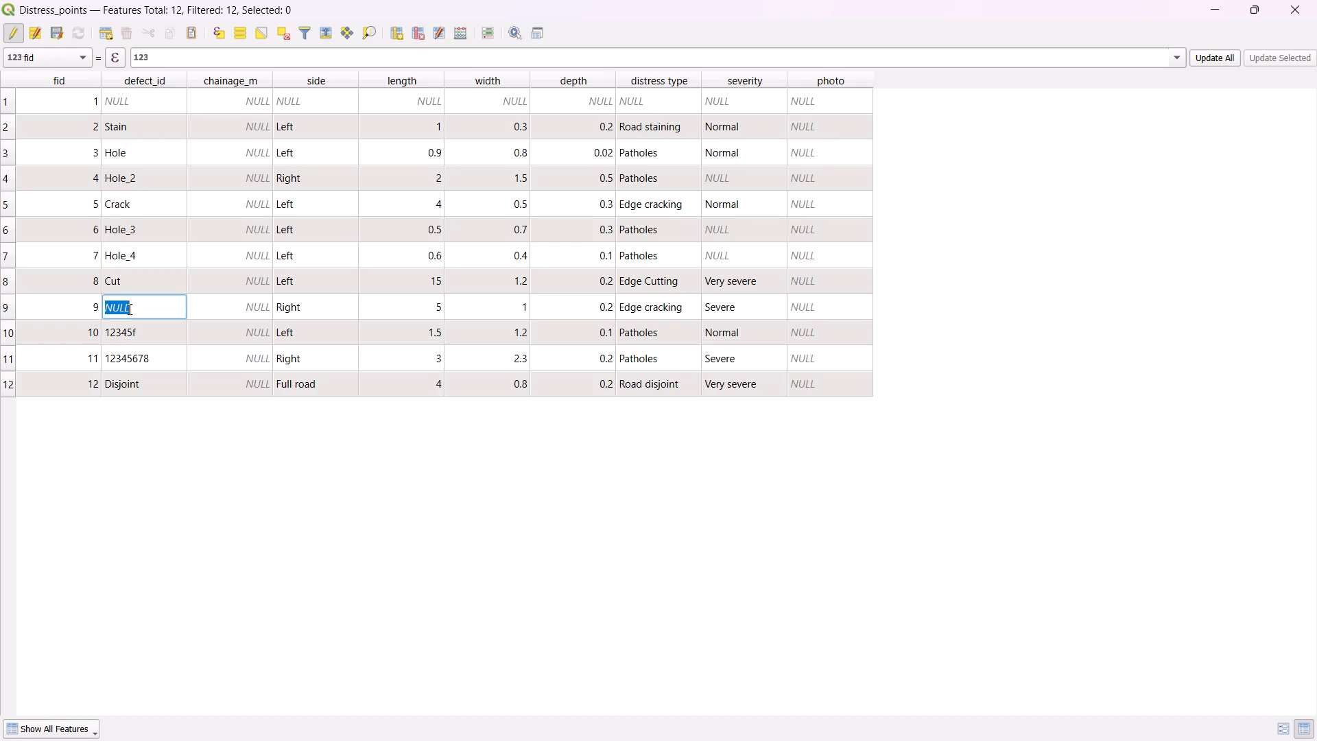
pyautogui.write('Crack')
pyautogui.hotkey('shift', '_')
pyautogui.press('2')
pyautogui.click(154, 329)
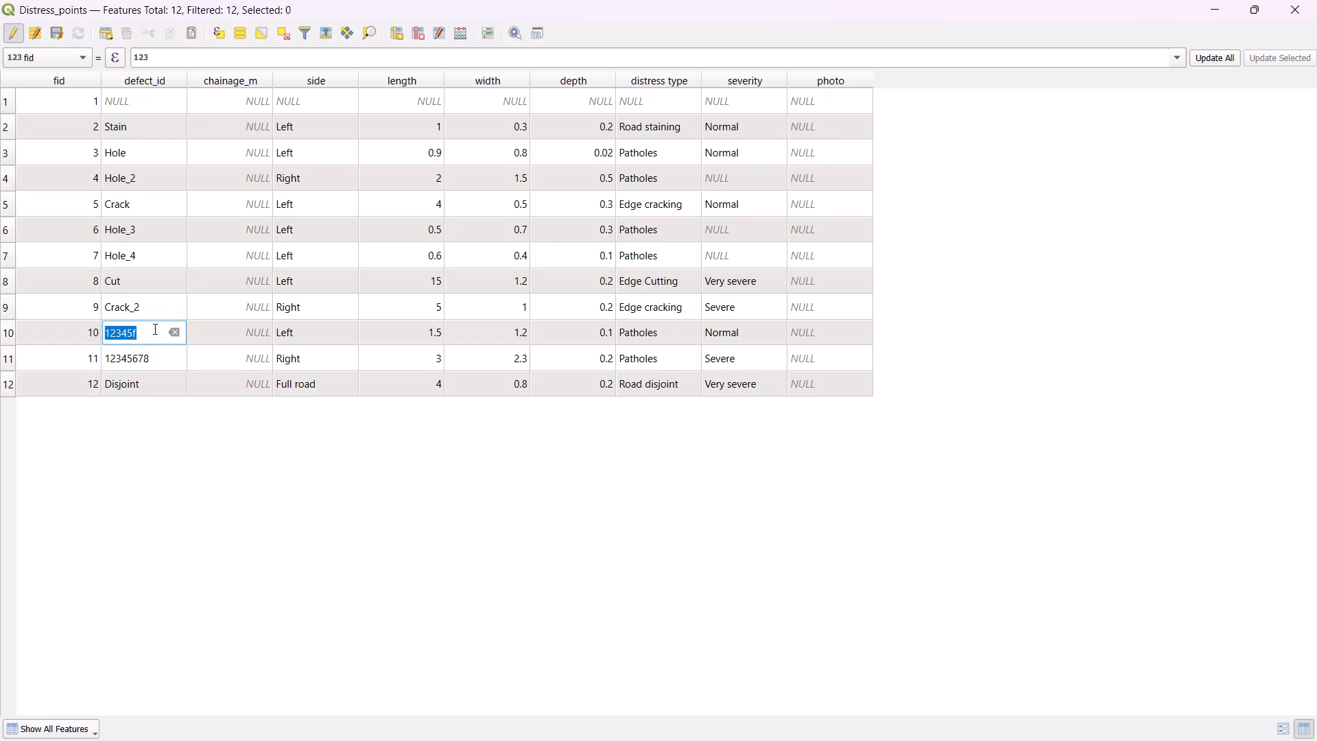
pyautogui.write('Holw')
pyautogui.press('BackSpace')
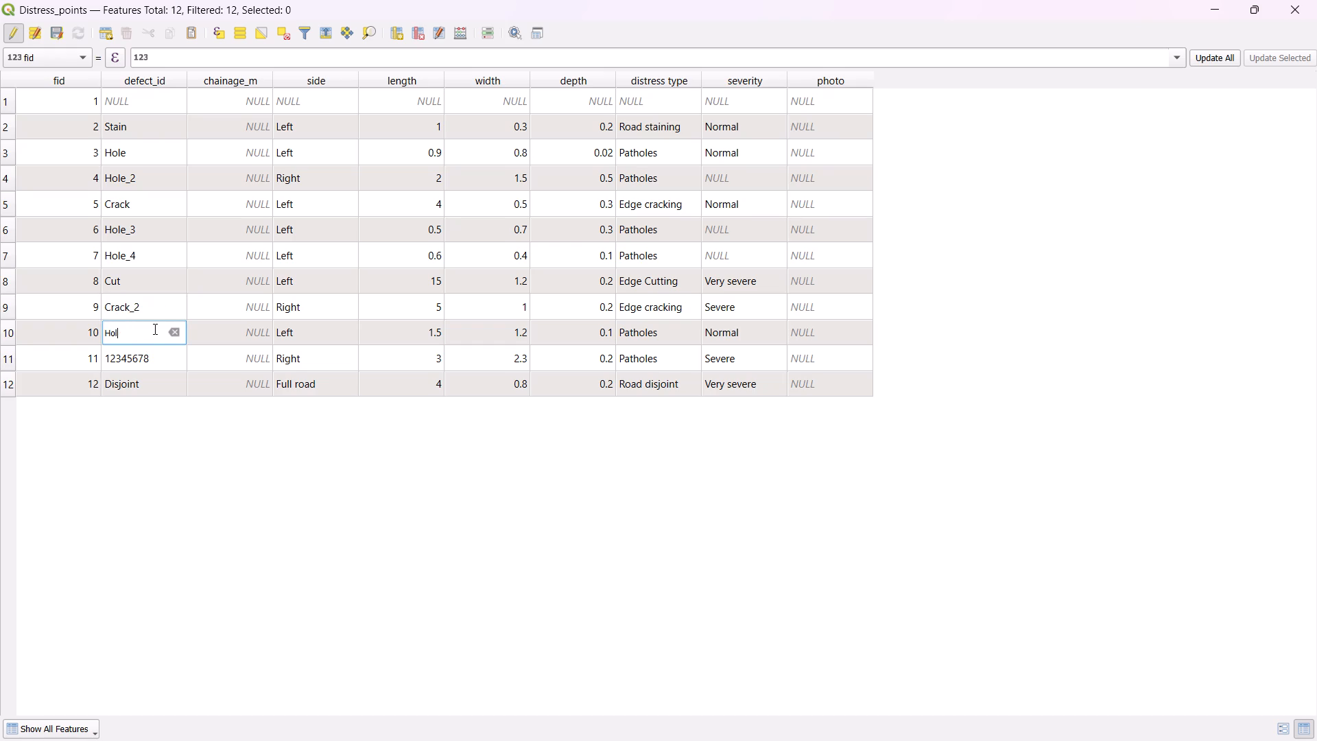
pyautogui.press('e')
pyautogui.hotkey('shift', '_')
pyautogui.press('5')
# Change the defect_id of row 11, the severe right-side Patholes record, to Hole_6.
pyautogui.click(177, 357)
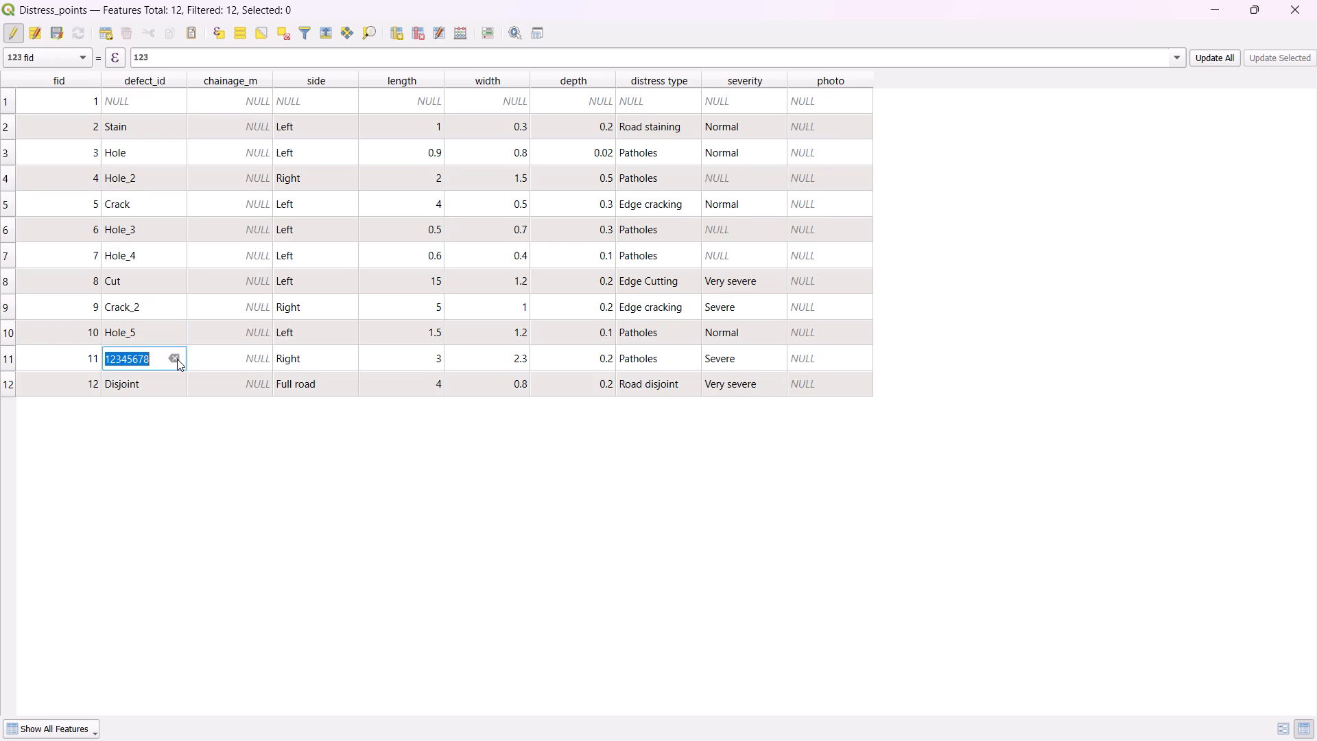
pyautogui.write('Hole')
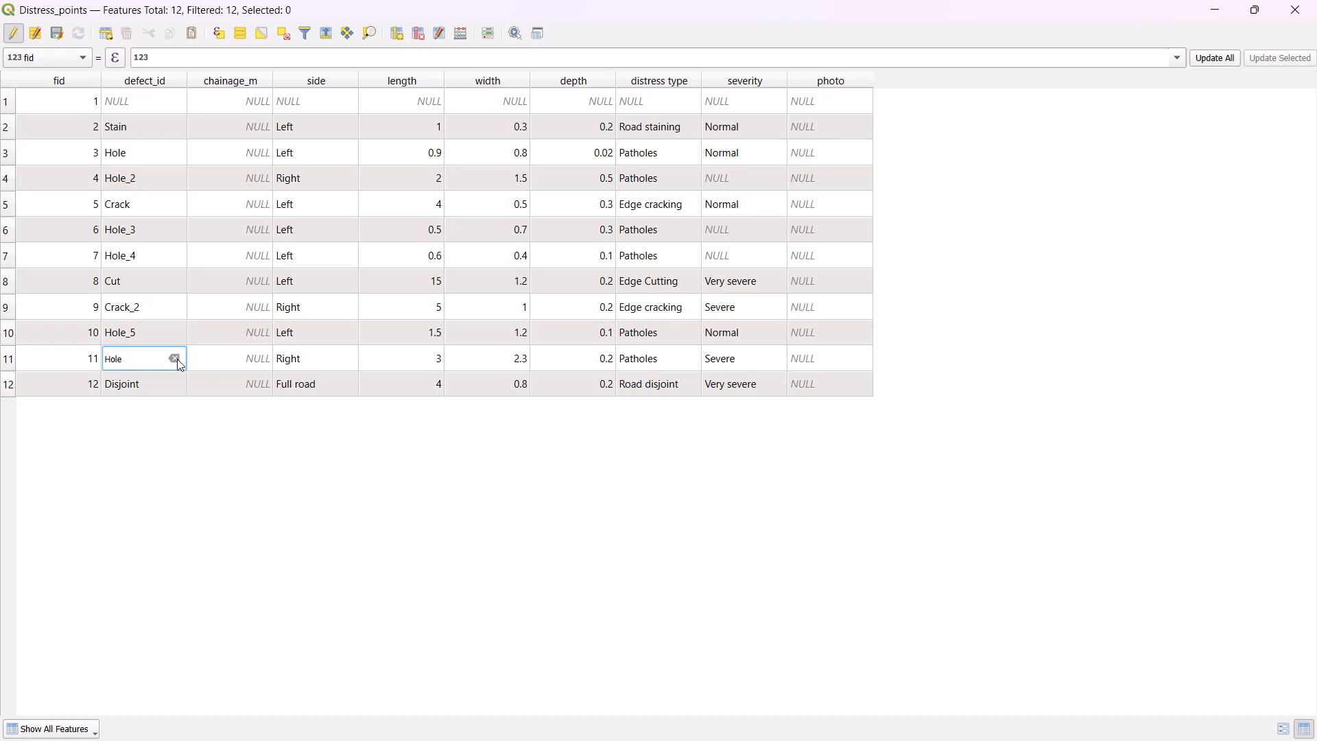
pyautogui.hotkey('shift', '_')
pyautogui.press('6')
pyautogui.click(163, 389)
pyautogui.click(163, 429)
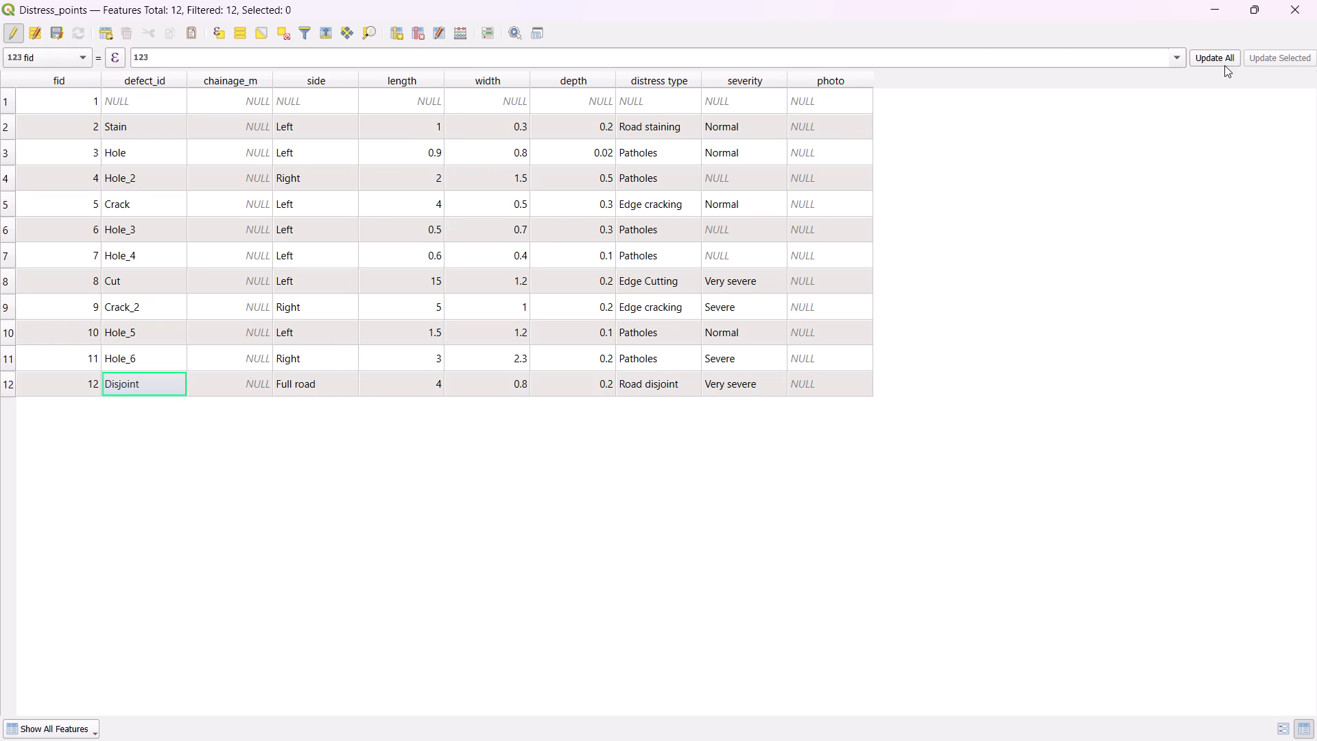
# Clear the NULL value from the photo cell of row 1.
pyautogui.click(845, 101)
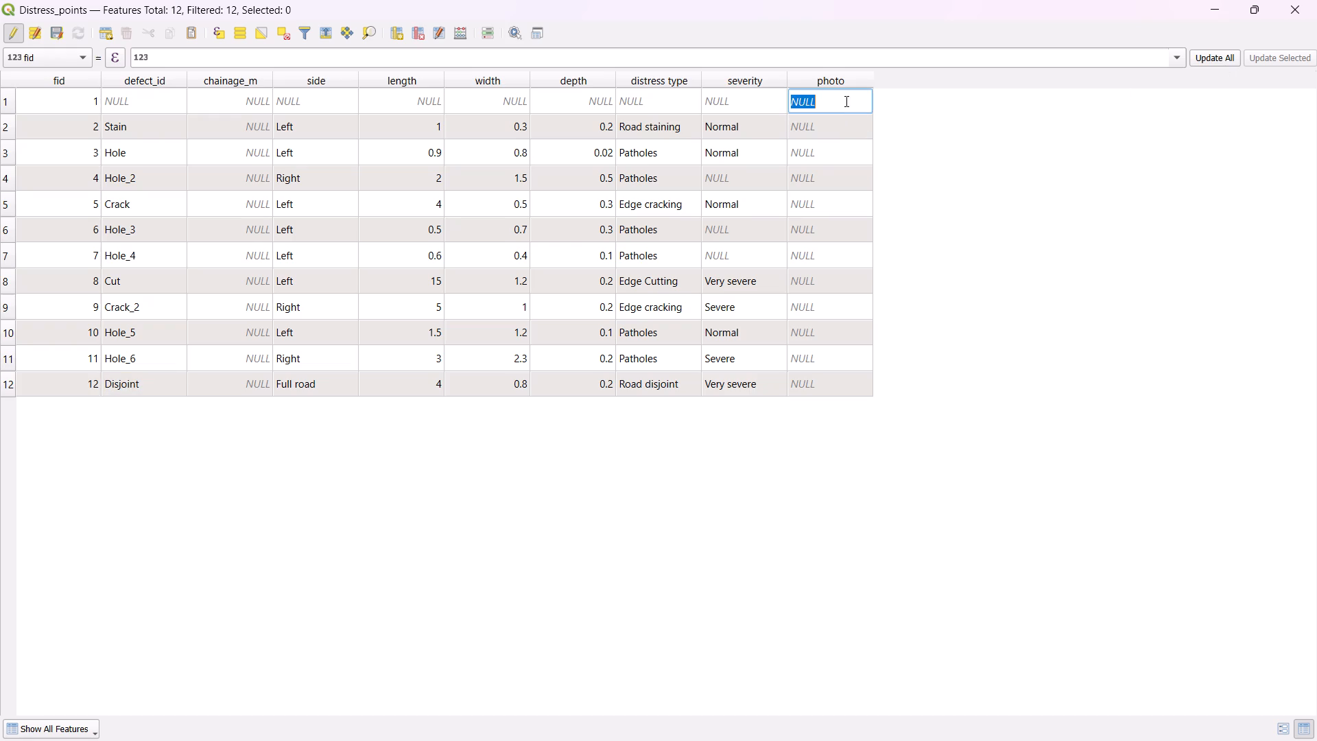
pyautogui.press('BackSpace')
pyautogui.press('BackSpace')
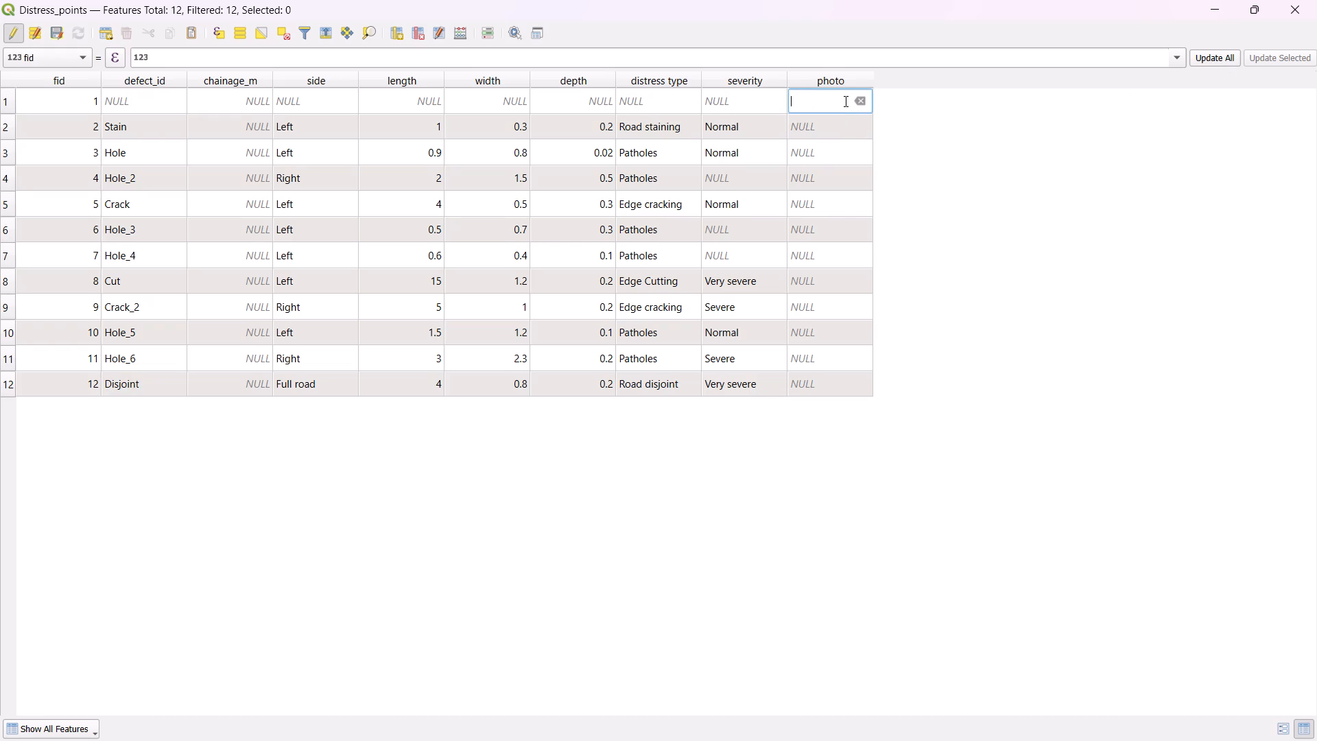
pyautogui.rightClick(844, 101)
pyautogui.click(807, 100)
pyautogui.click(900, 138)
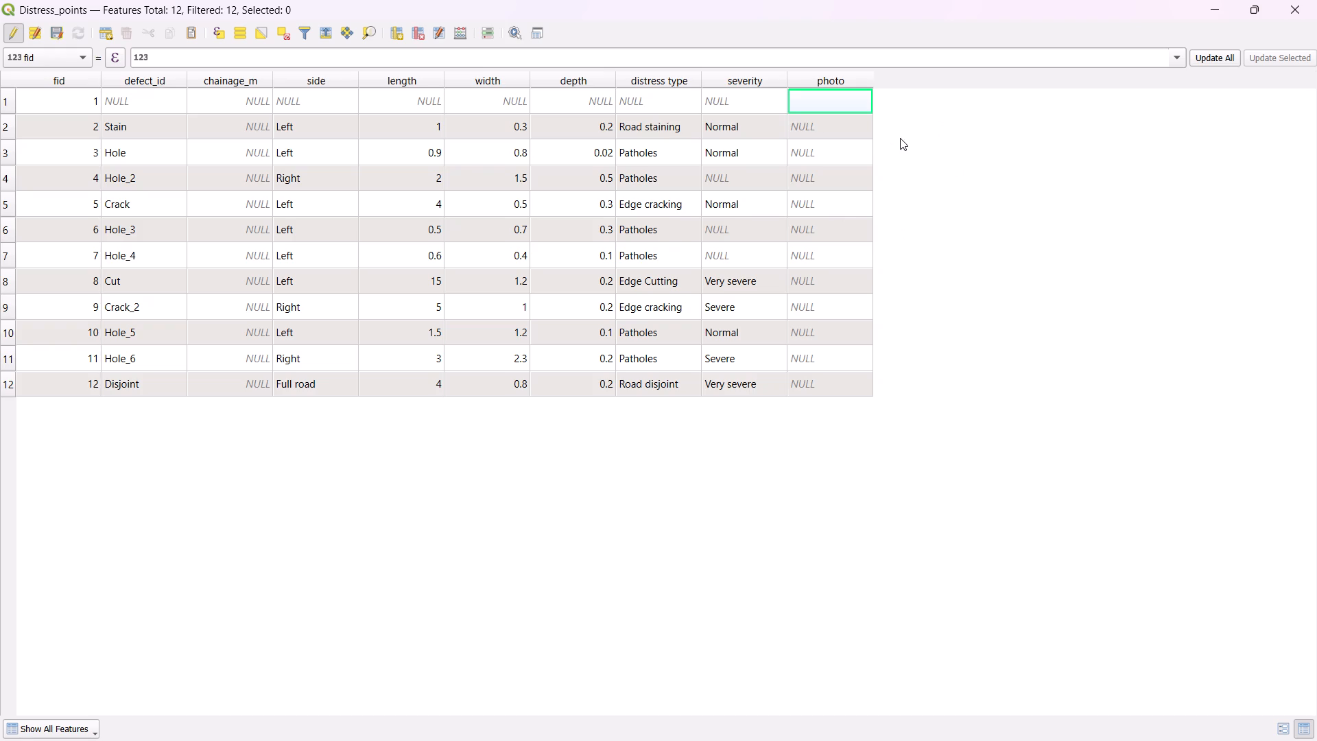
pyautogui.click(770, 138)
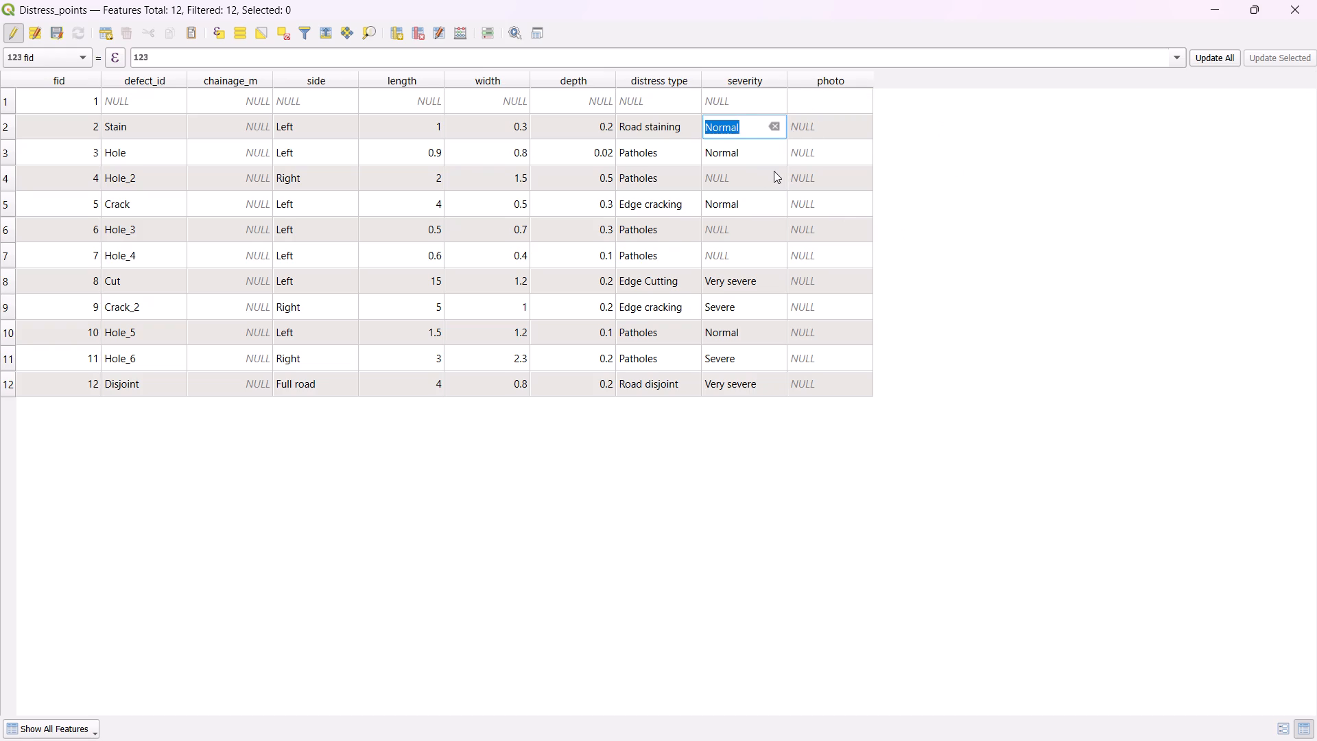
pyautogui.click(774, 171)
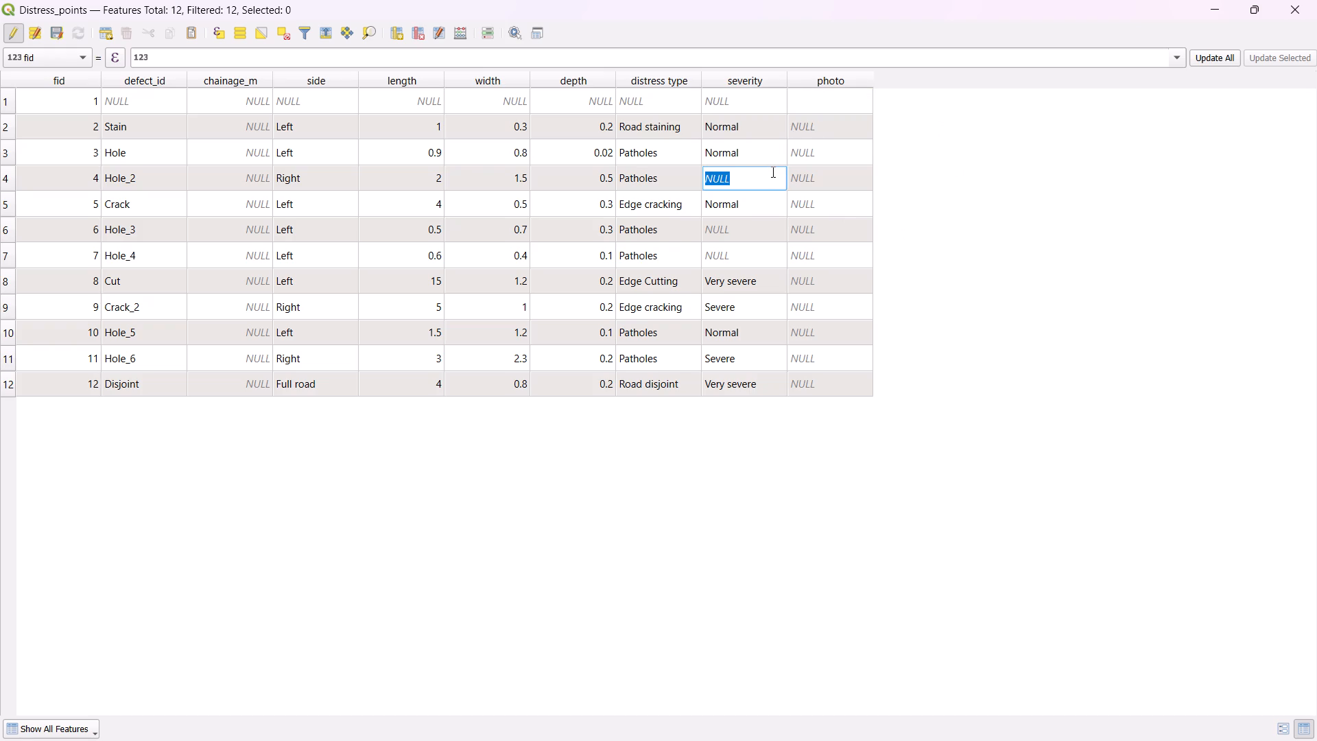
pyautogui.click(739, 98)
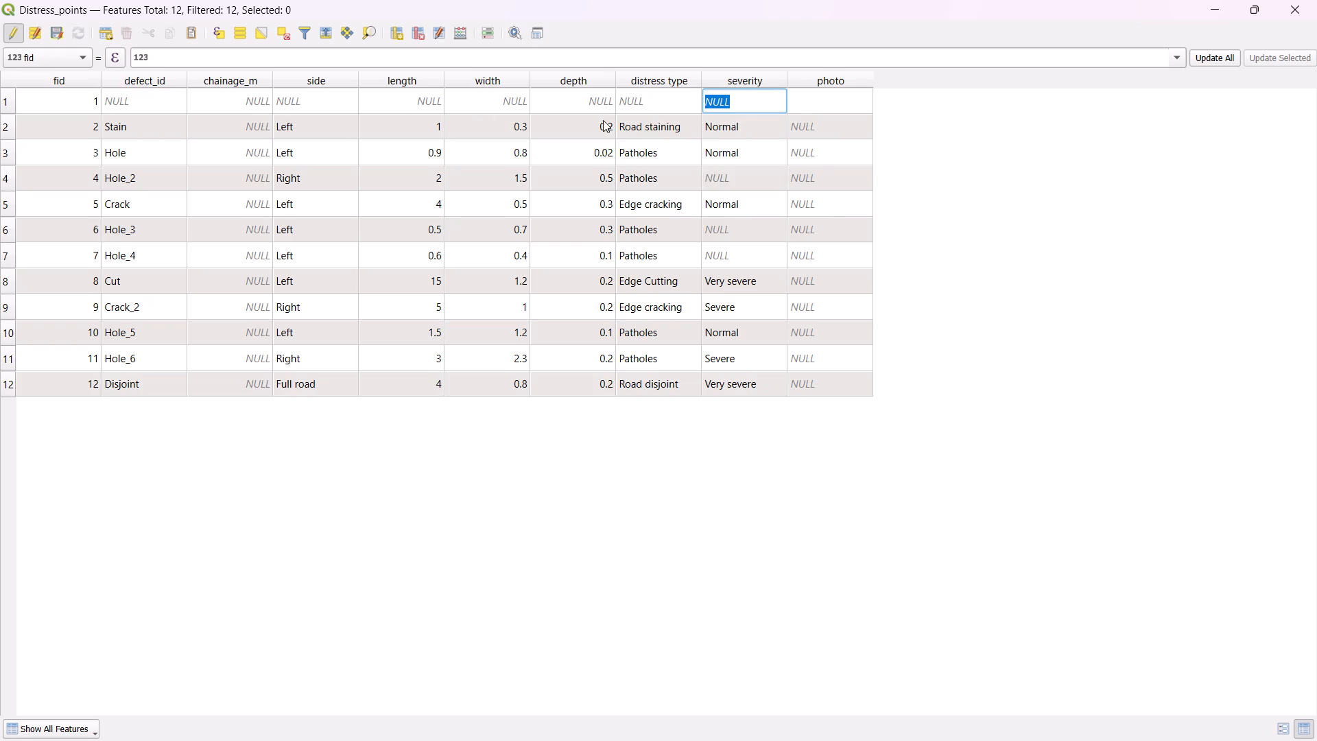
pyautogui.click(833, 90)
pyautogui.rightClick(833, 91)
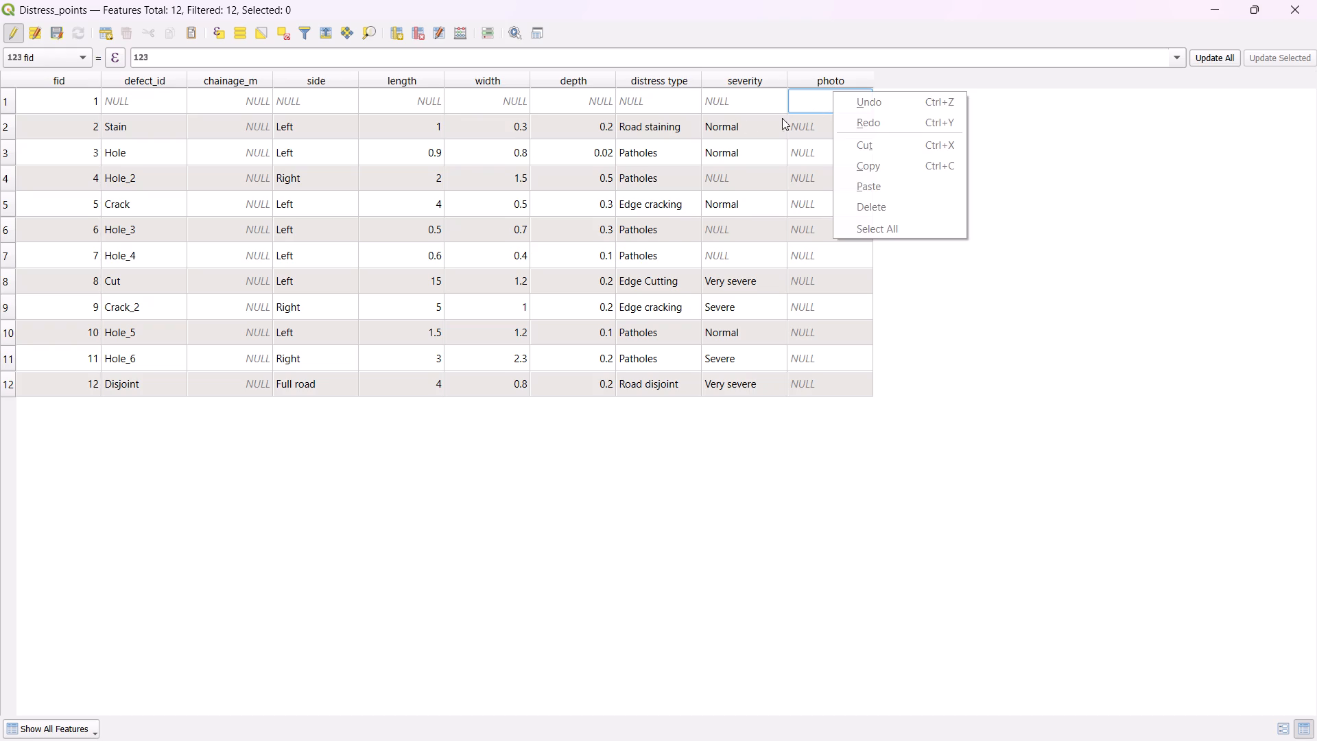
# Delete the contents of the fid and defect_id cells in row 1, the record without distress data.
pyautogui.click(47, 100)
pyautogui.rightClick(47, 101)
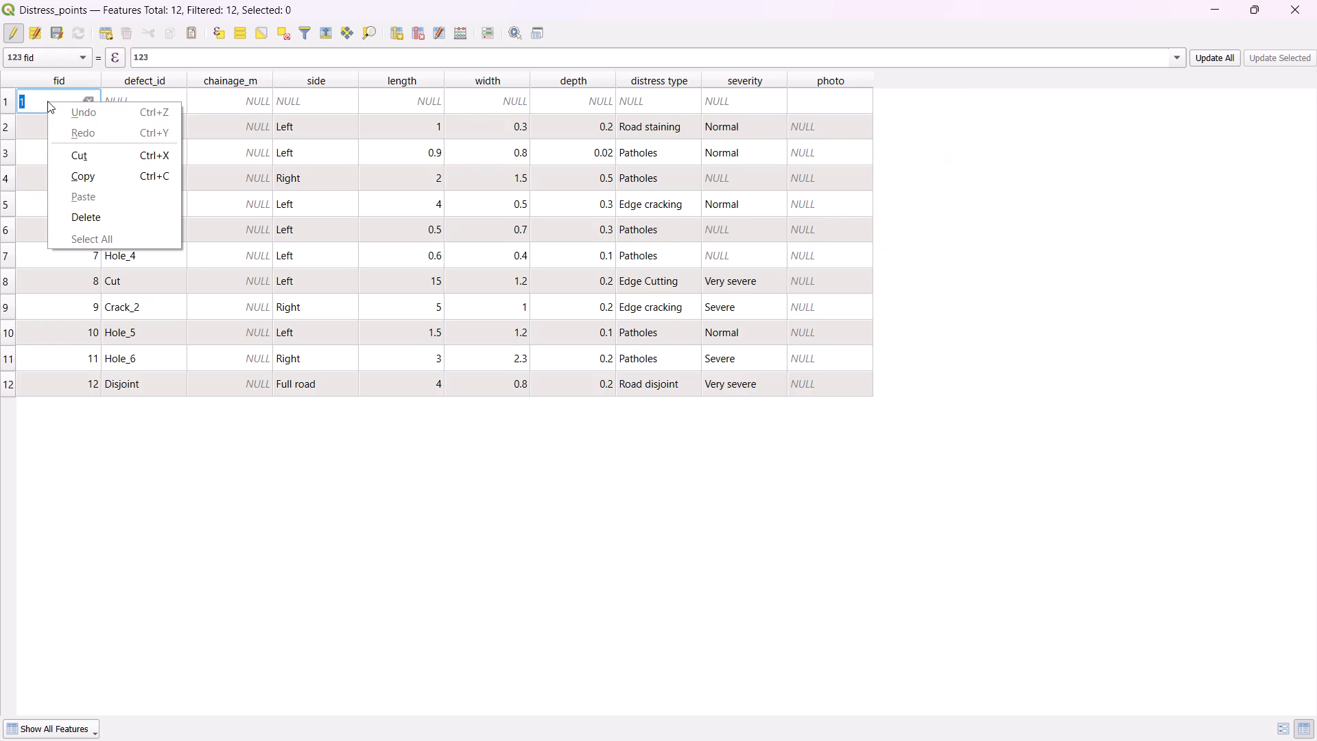
pyautogui.click(128, 220)
pyautogui.click(152, 91)
pyautogui.rightClick(152, 91)
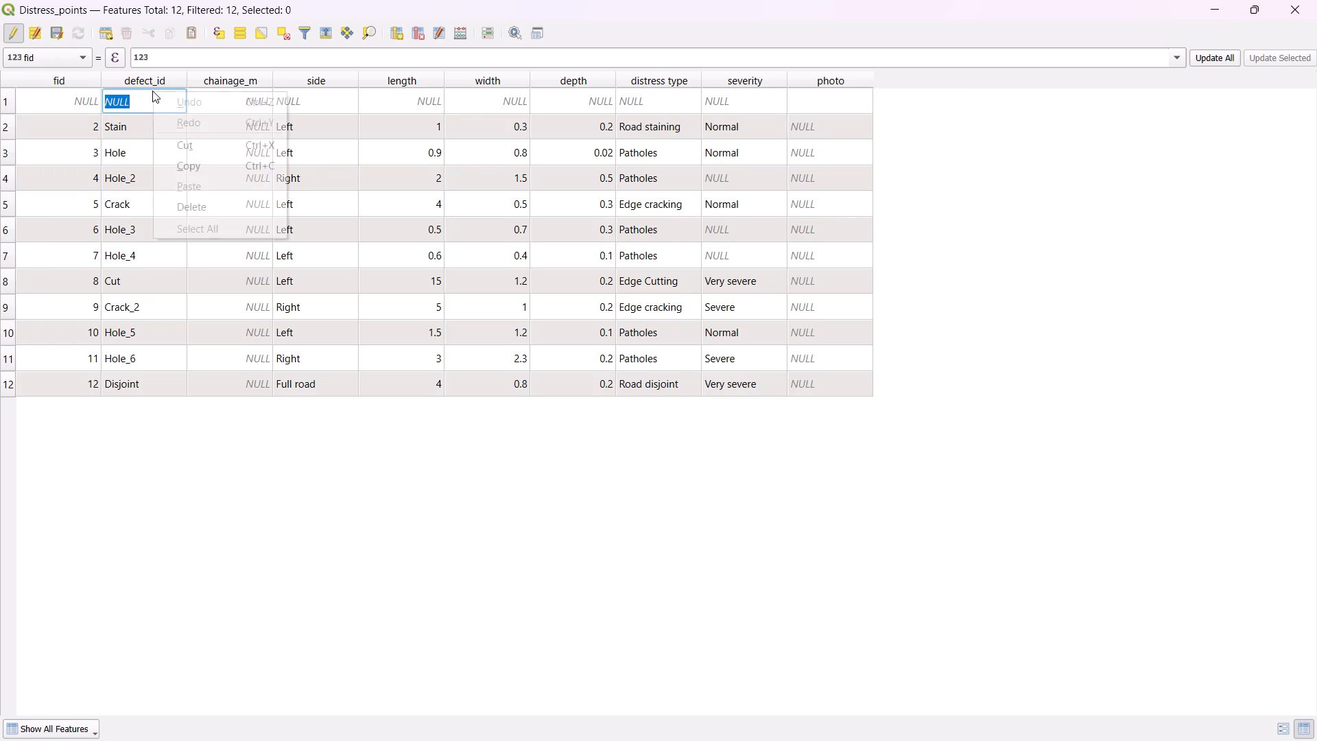
pyautogui.click(215, 204)
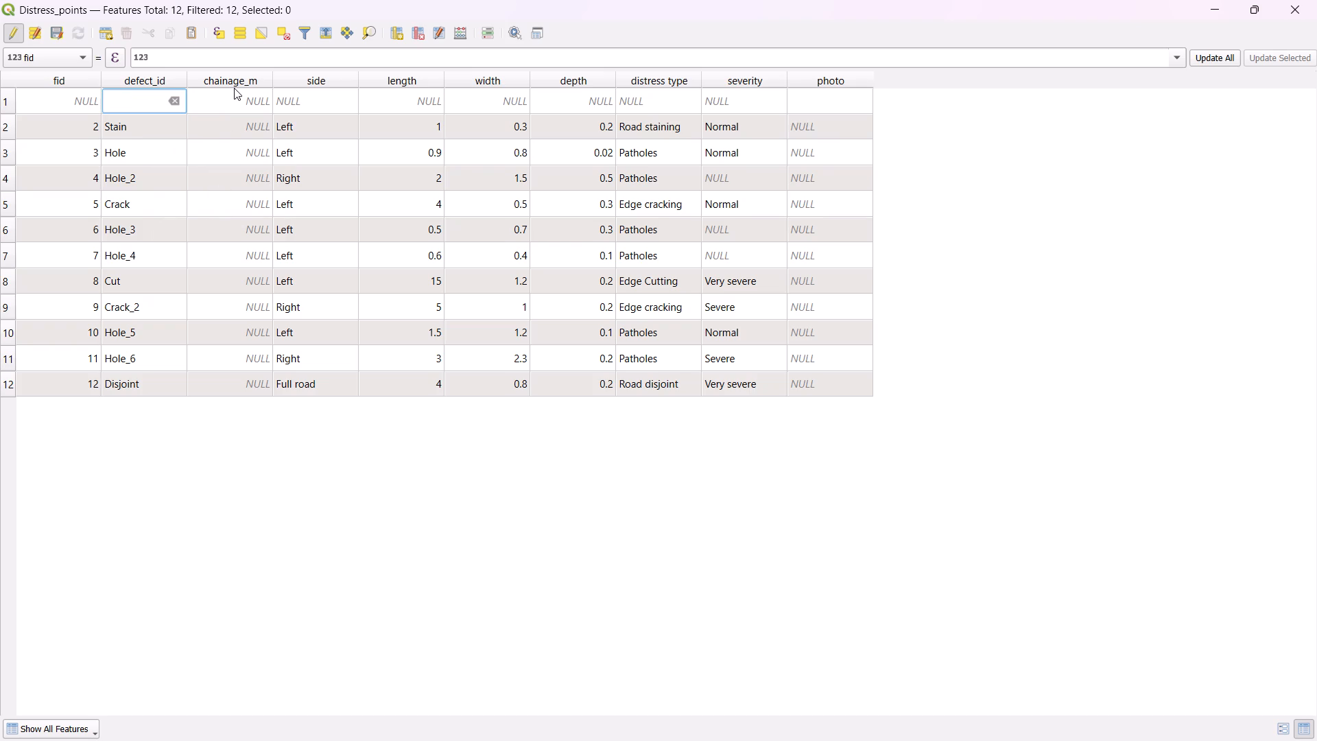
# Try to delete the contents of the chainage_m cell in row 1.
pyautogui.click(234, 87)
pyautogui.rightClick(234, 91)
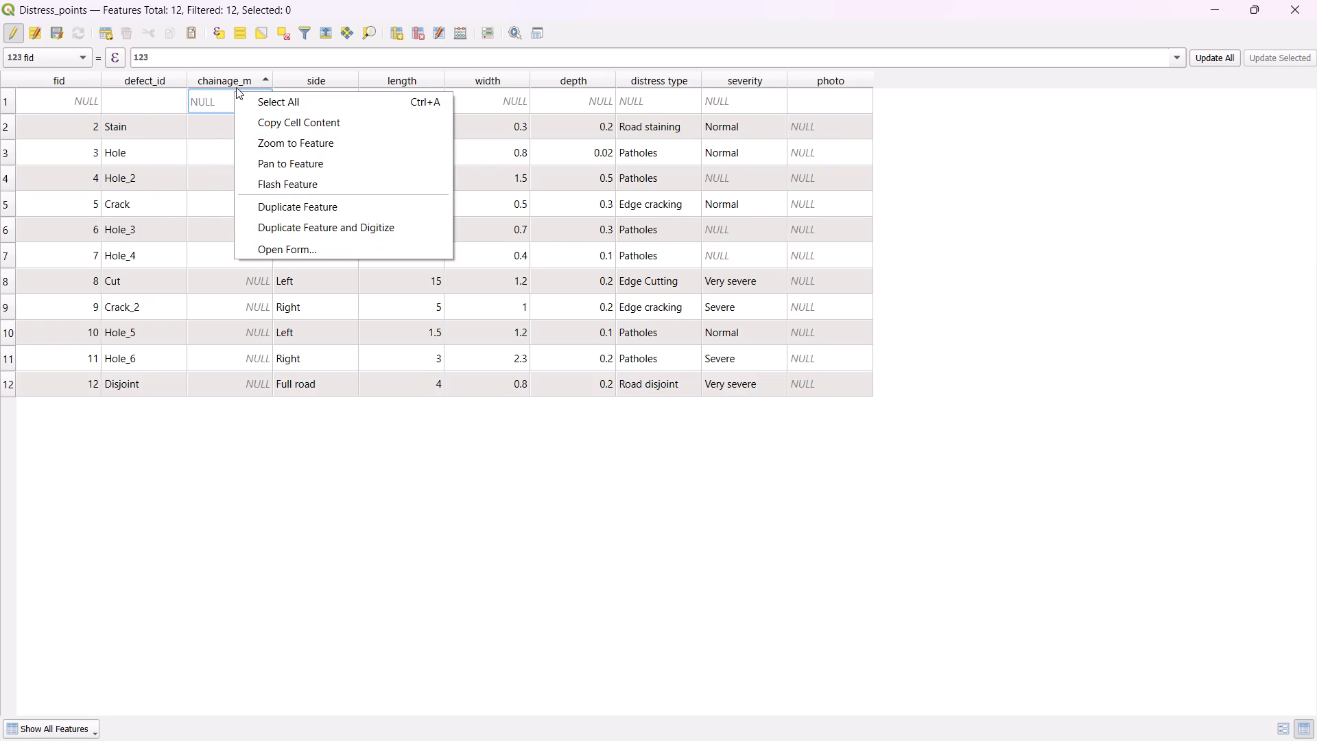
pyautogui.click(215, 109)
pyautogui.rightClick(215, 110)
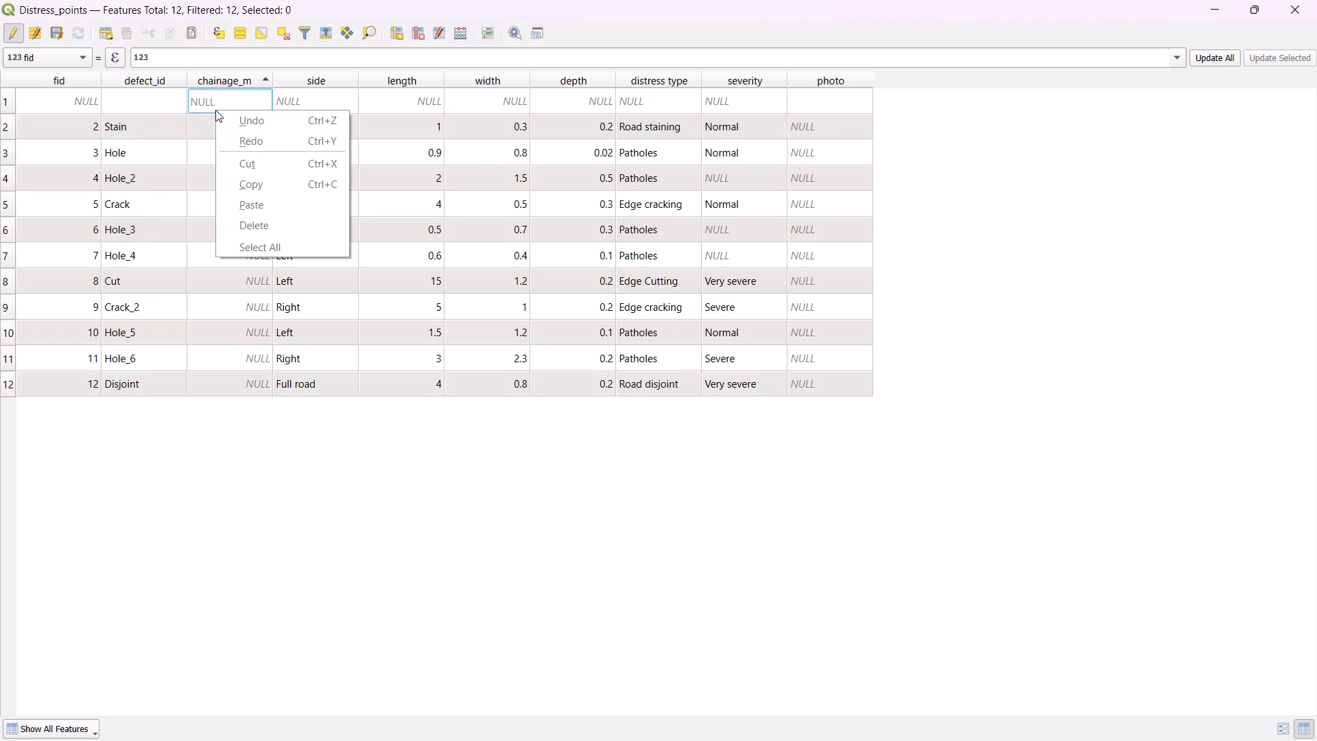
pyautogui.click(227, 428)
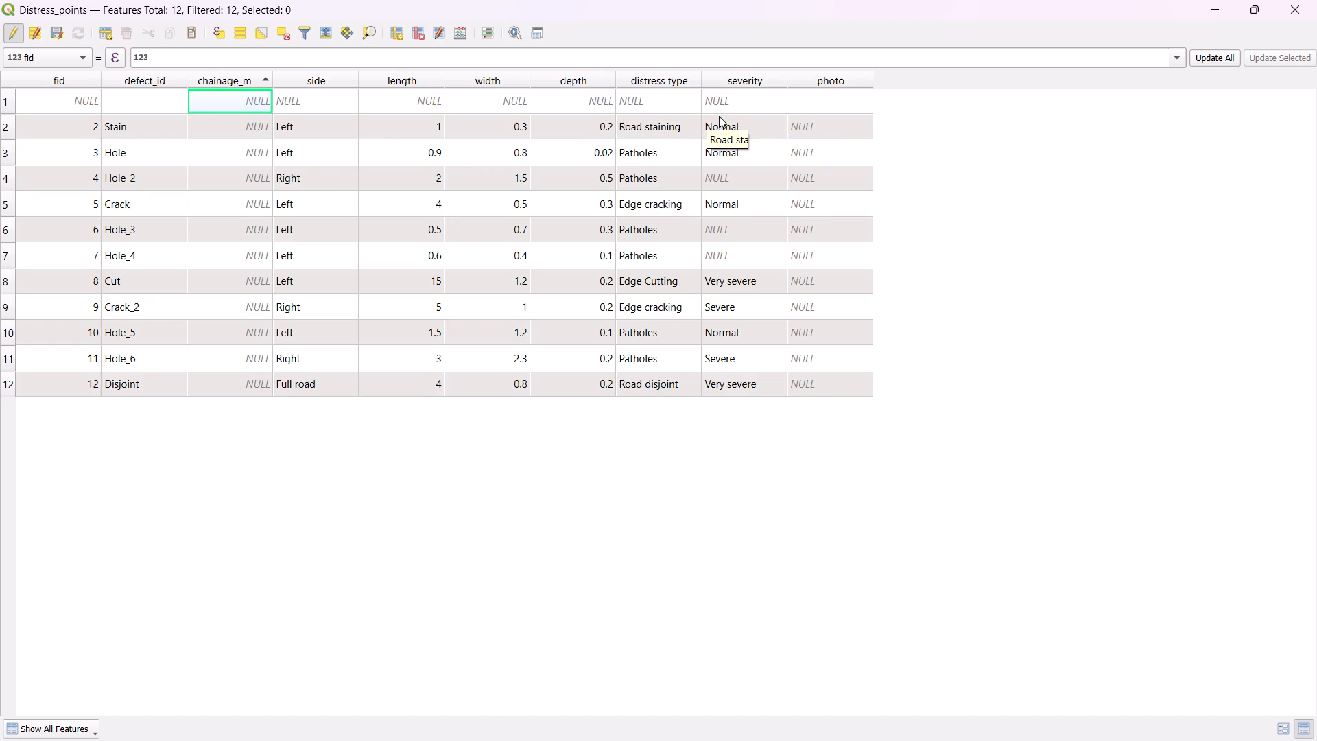
# Set the severity of row 4, the Hole_2 record, to severe.
pyautogui.click(745, 178)
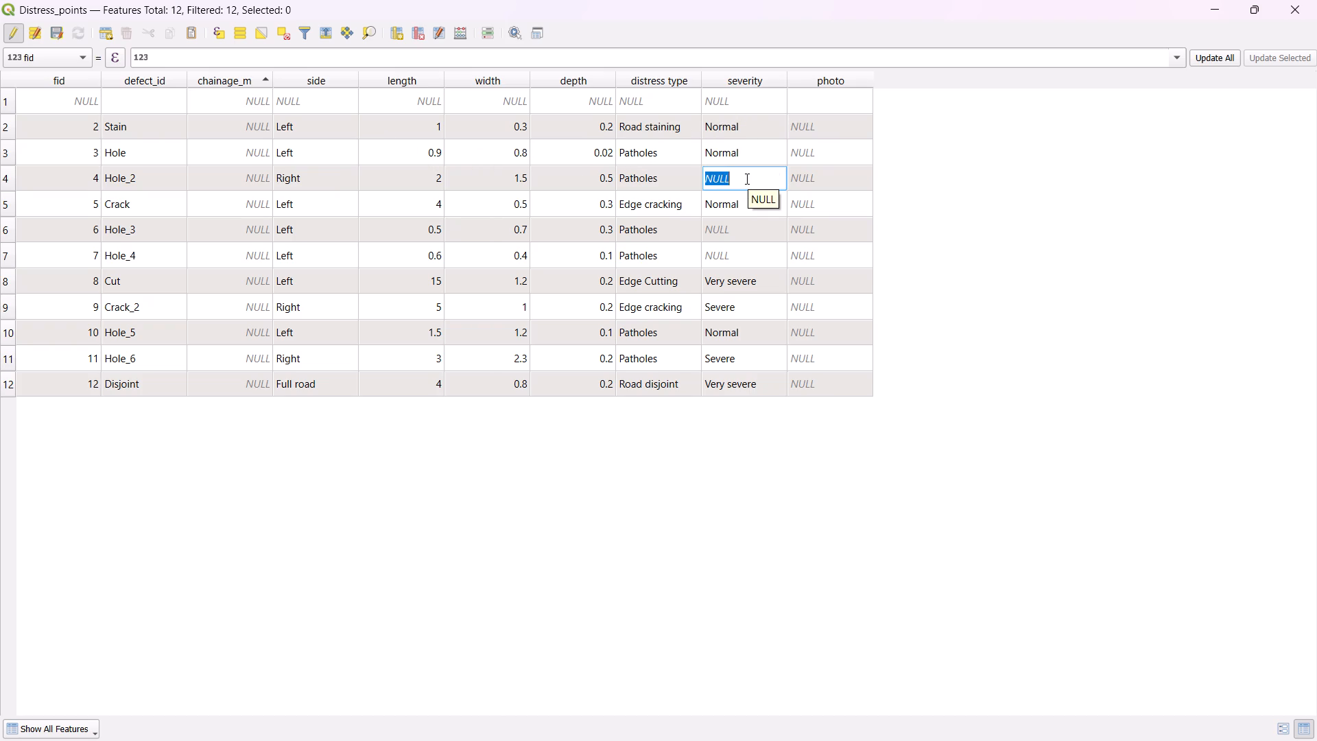
pyautogui.write('severe')
# Capitalise the severity of row 4, the Hole_2 record, so it reads Severe.
pyautogui.click(747, 217)
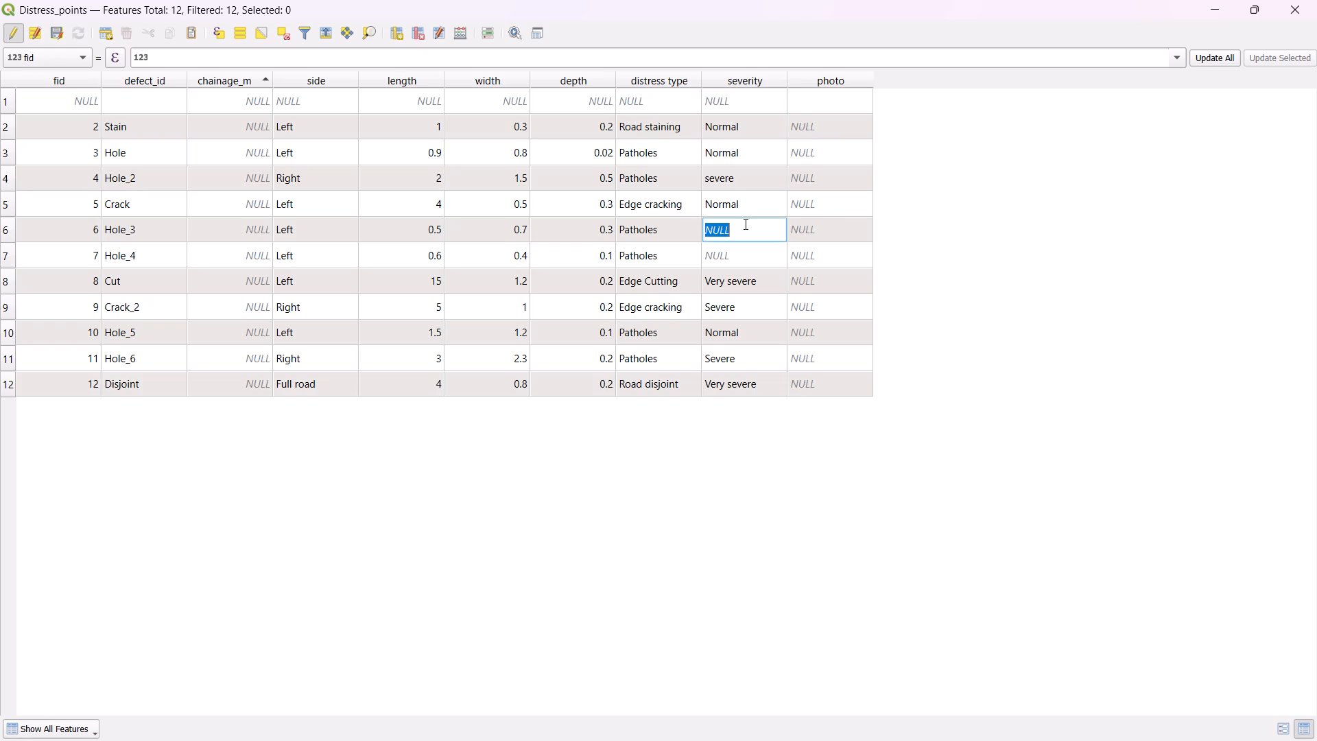
pyautogui.click(709, 178)
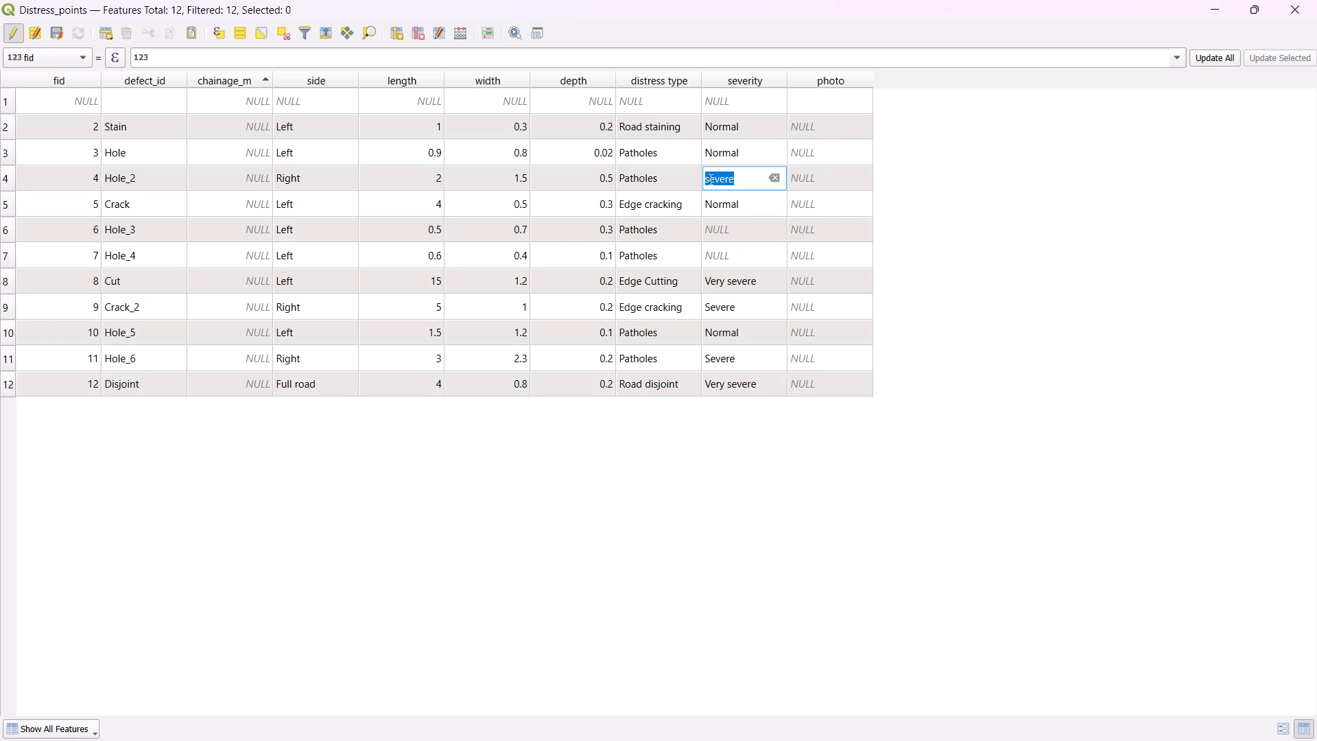
pyautogui.press('Left')
pyautogui.press('Left')
pyautogui.press('Left')
pyautogui.press('Left')
pyautogui.press('Left')
pyautogui.press('BackSpace')
pyautogui.hotkey('shift', 's')
# Set the severity of rows 6 and 7, the Hole_3 and Hole_4 records, to Severe.
pyautogui.click(733, 227)
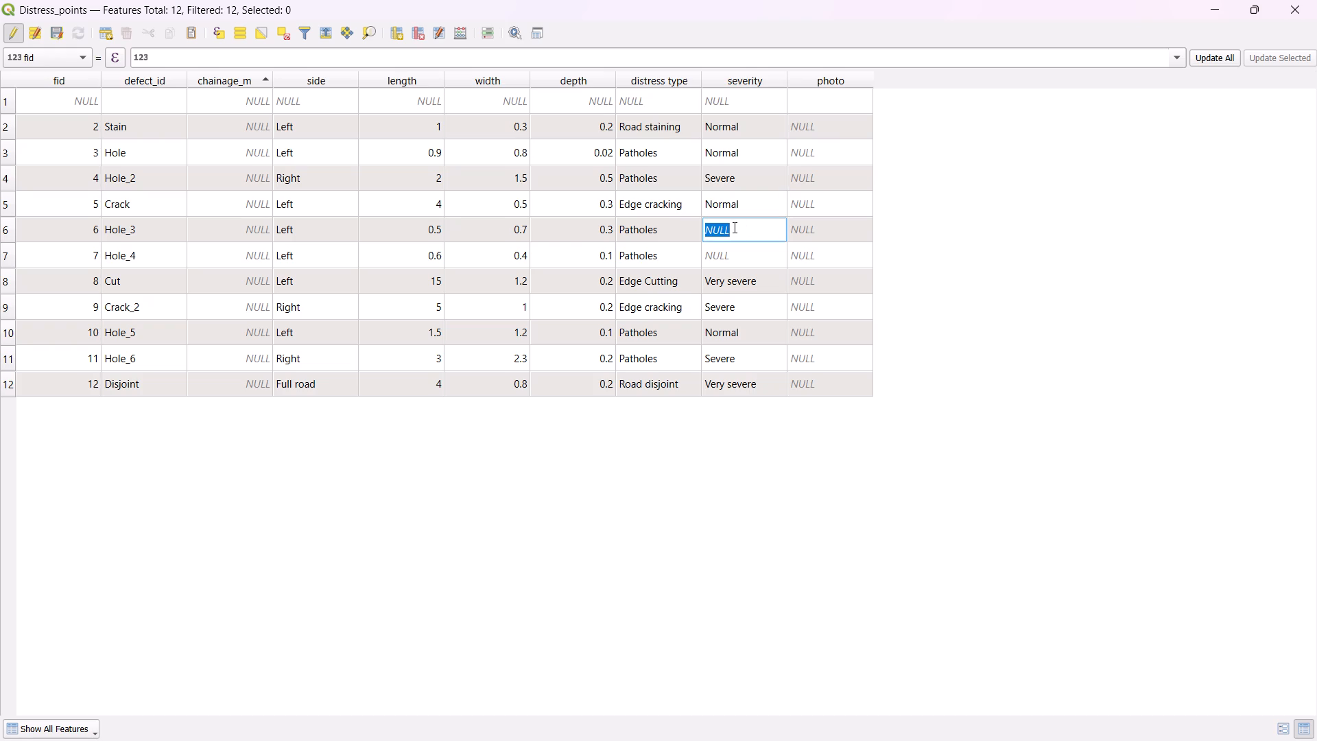
pyautogui.write('Severe')
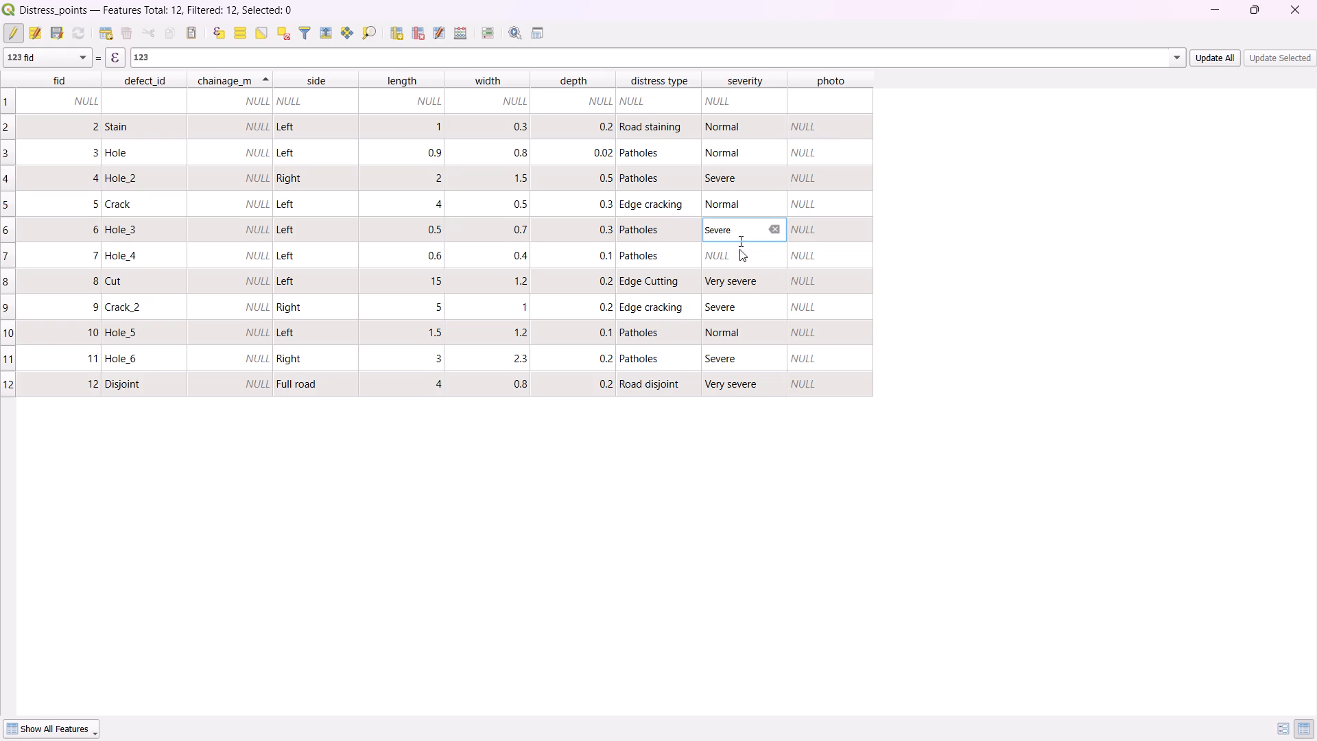
pyautogui.click(740, 255)
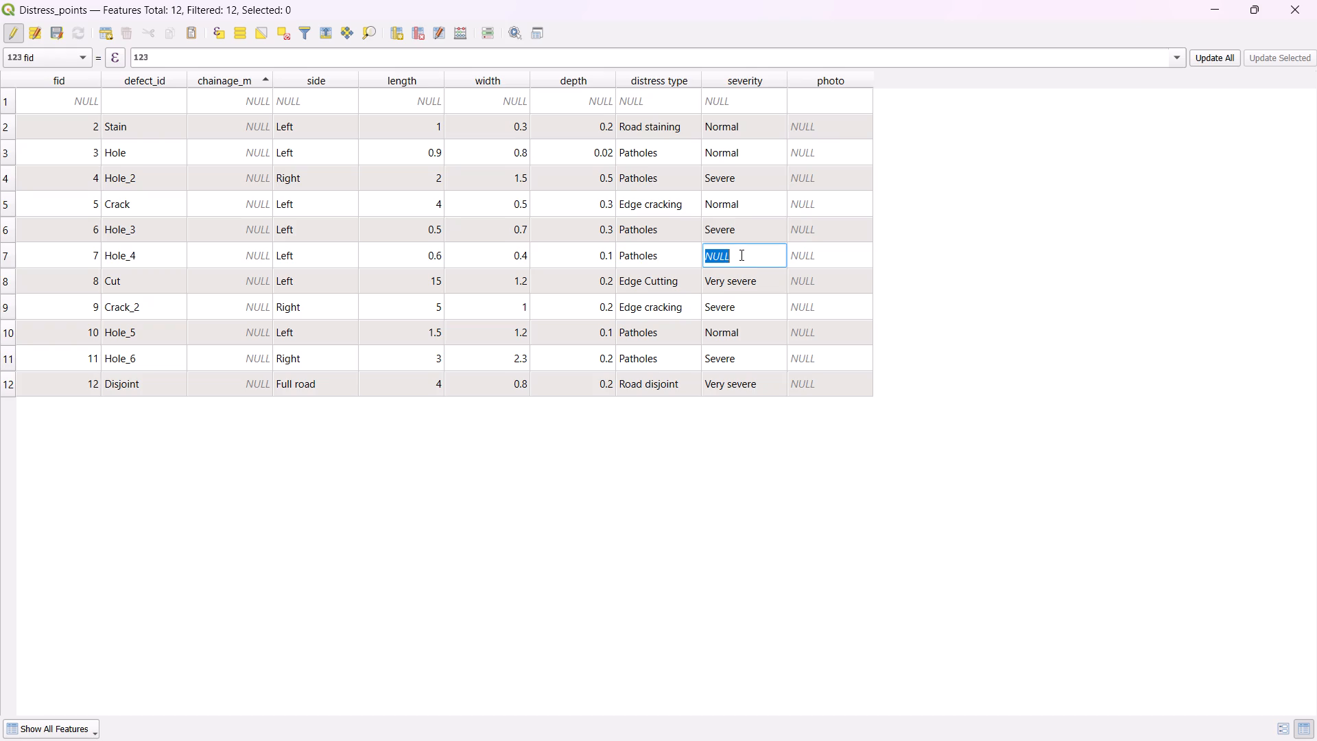
pyautogui.write('Severe')
pyautogui.click(796, 500)
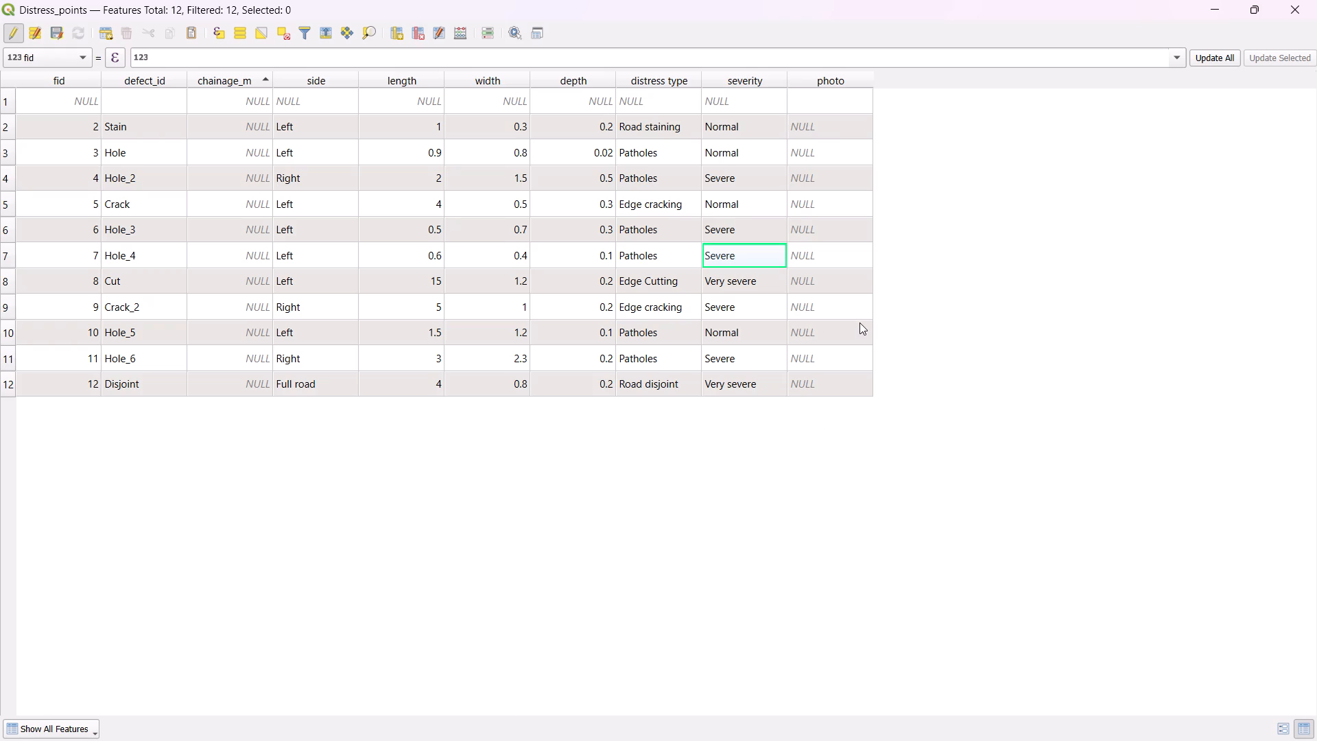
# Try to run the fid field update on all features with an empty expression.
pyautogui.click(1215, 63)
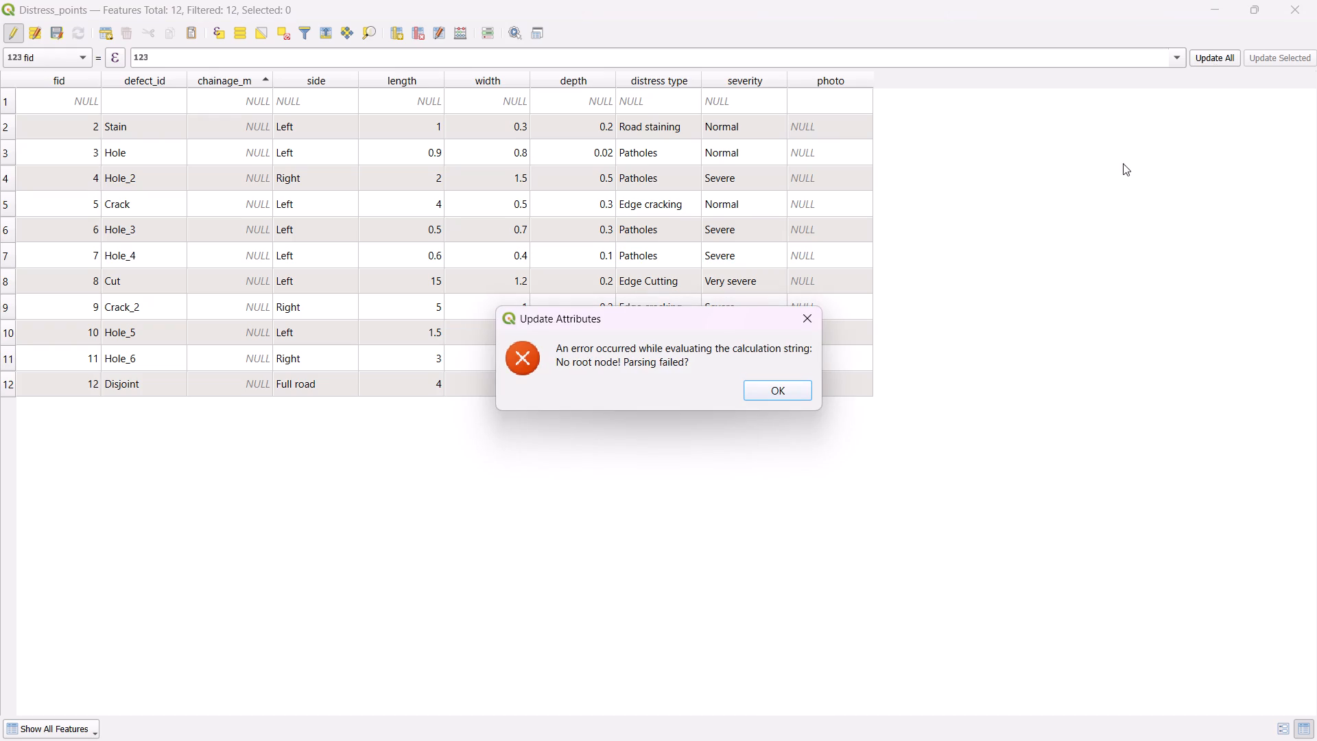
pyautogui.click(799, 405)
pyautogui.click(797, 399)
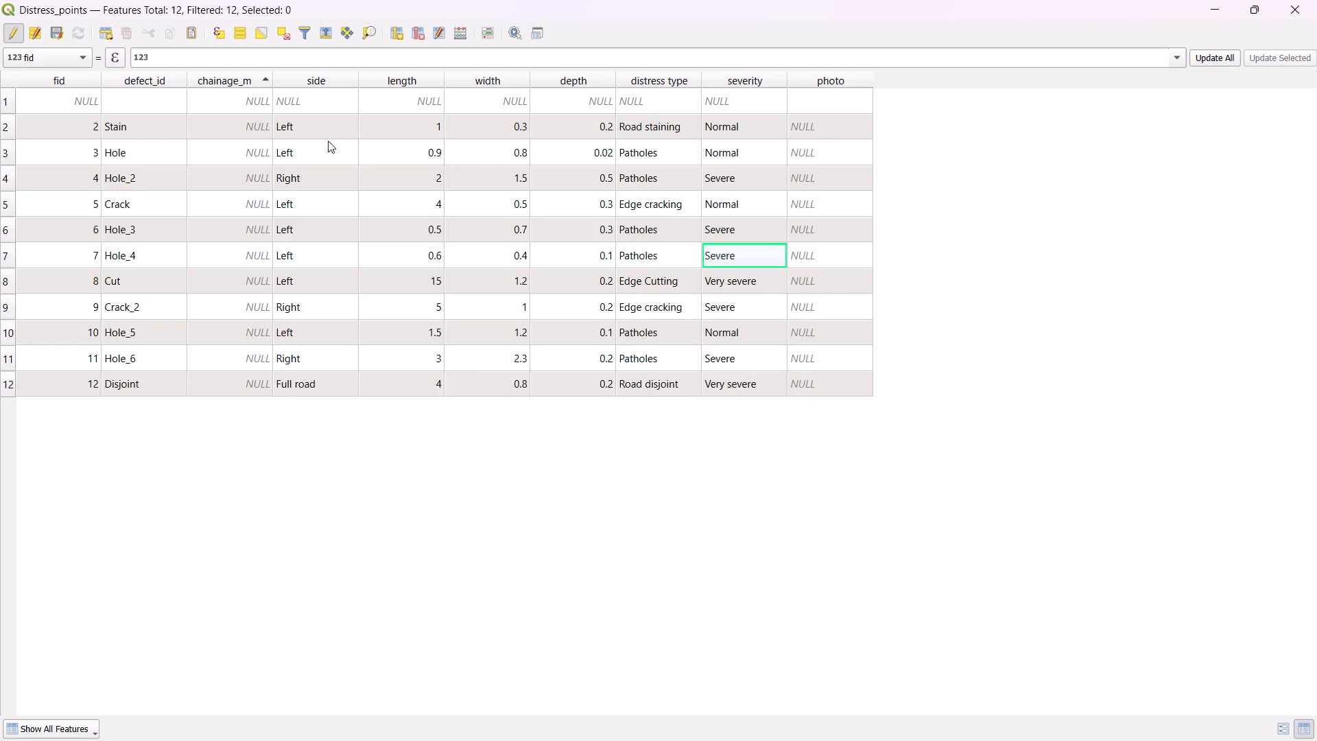
# Set the fid of row 1, the record without distress data, to 1.
pyautogui.click(93, 97)
pyautogui.press('1')
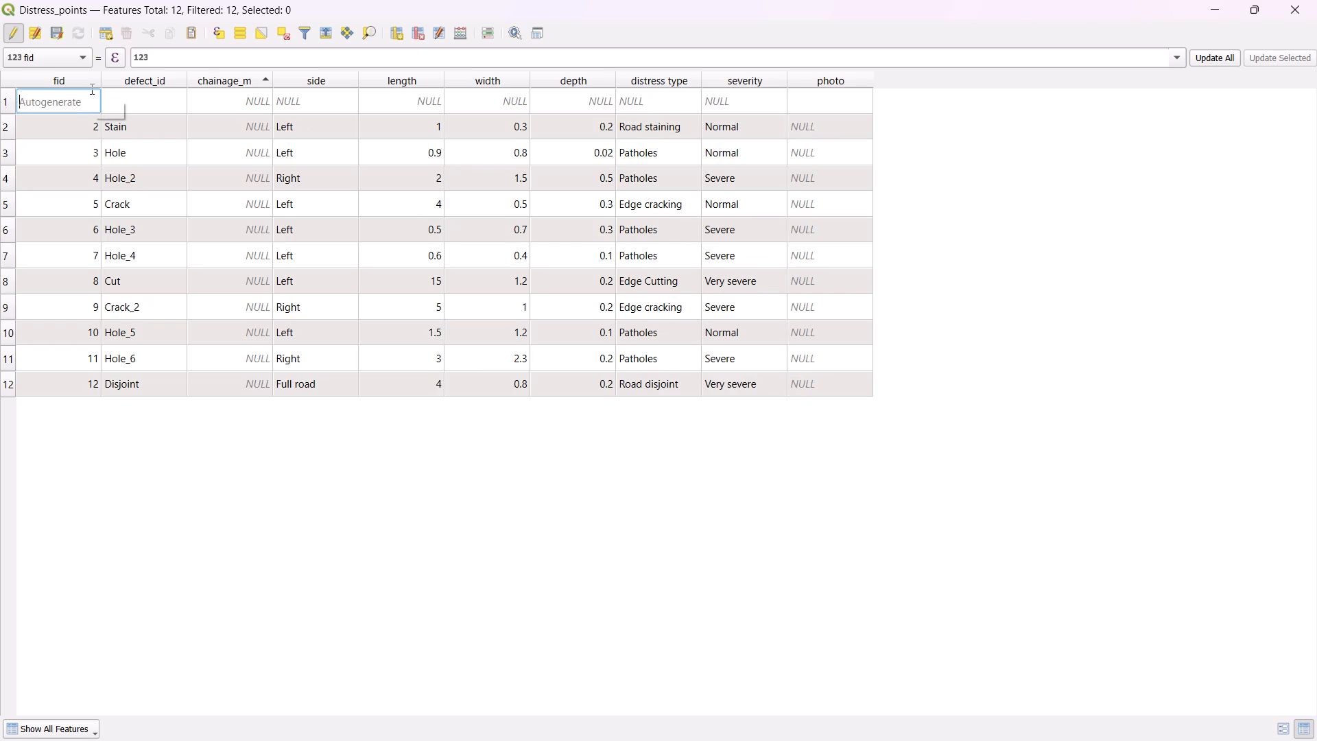
pyautogui.click(298, 521)
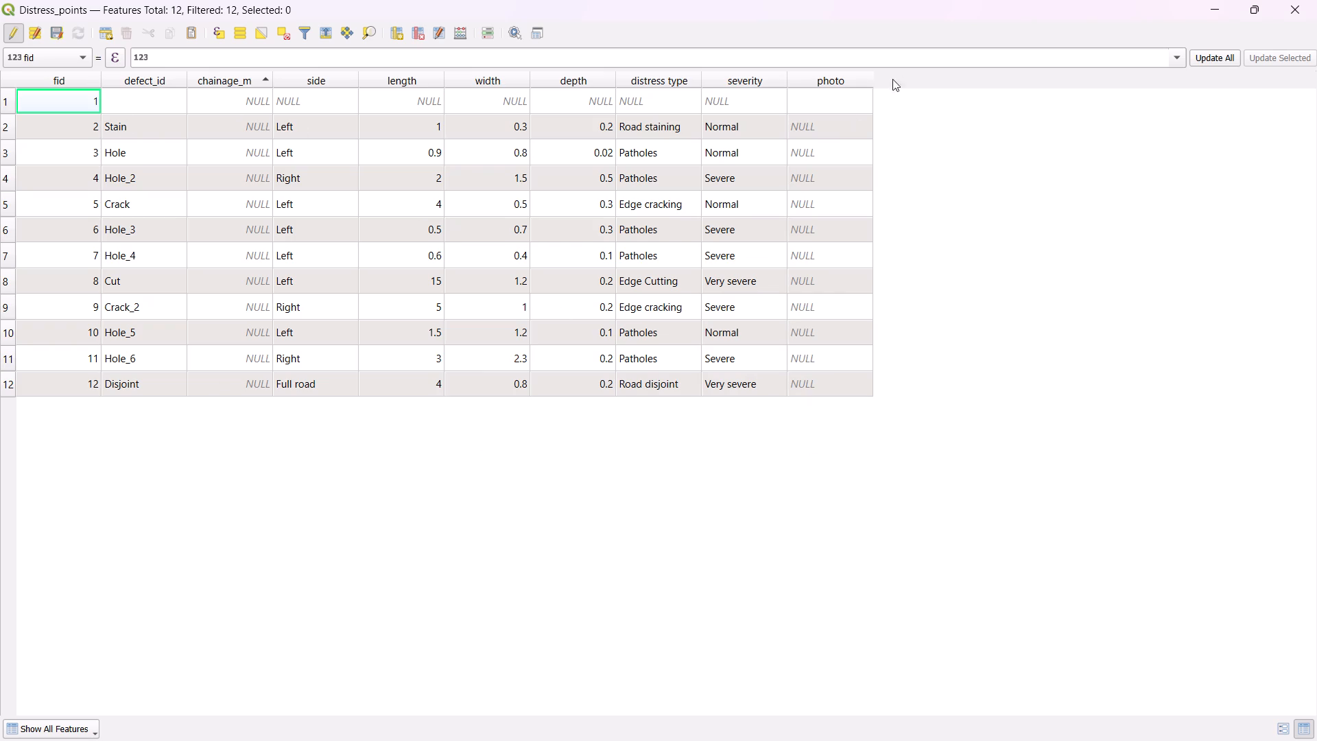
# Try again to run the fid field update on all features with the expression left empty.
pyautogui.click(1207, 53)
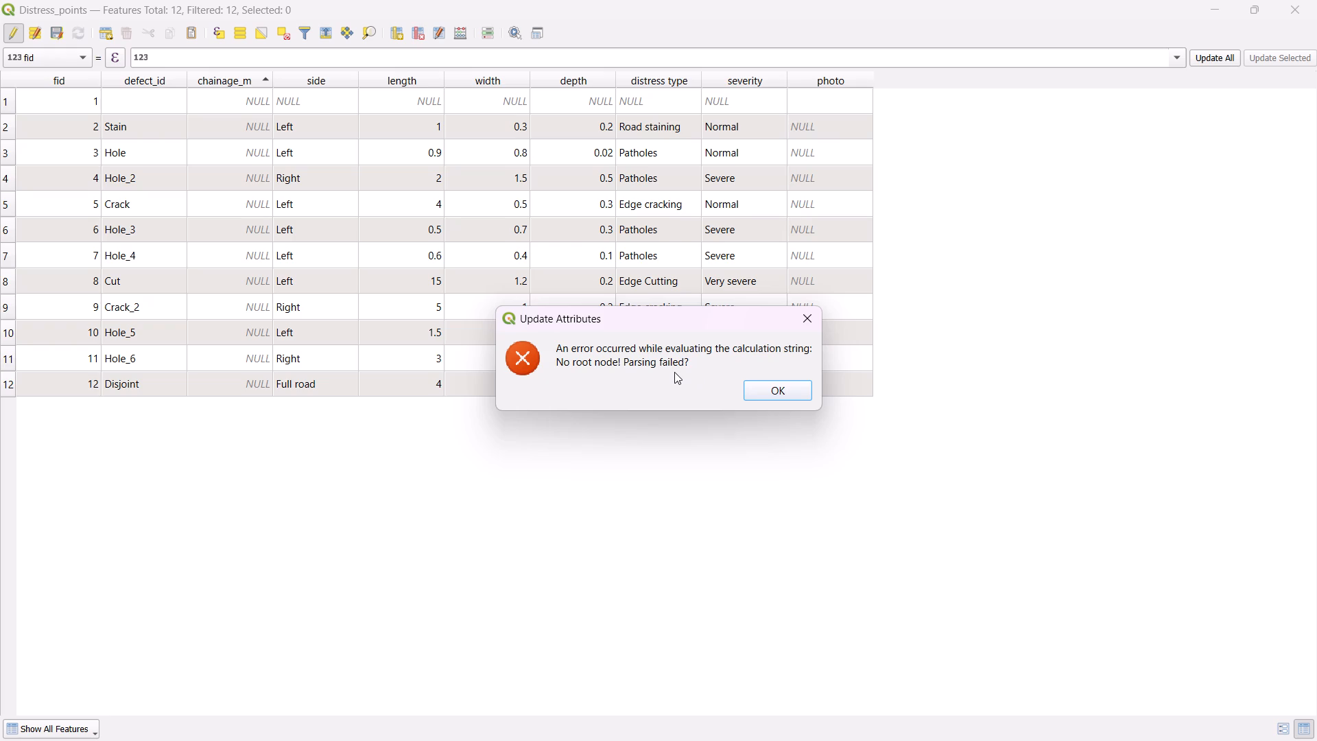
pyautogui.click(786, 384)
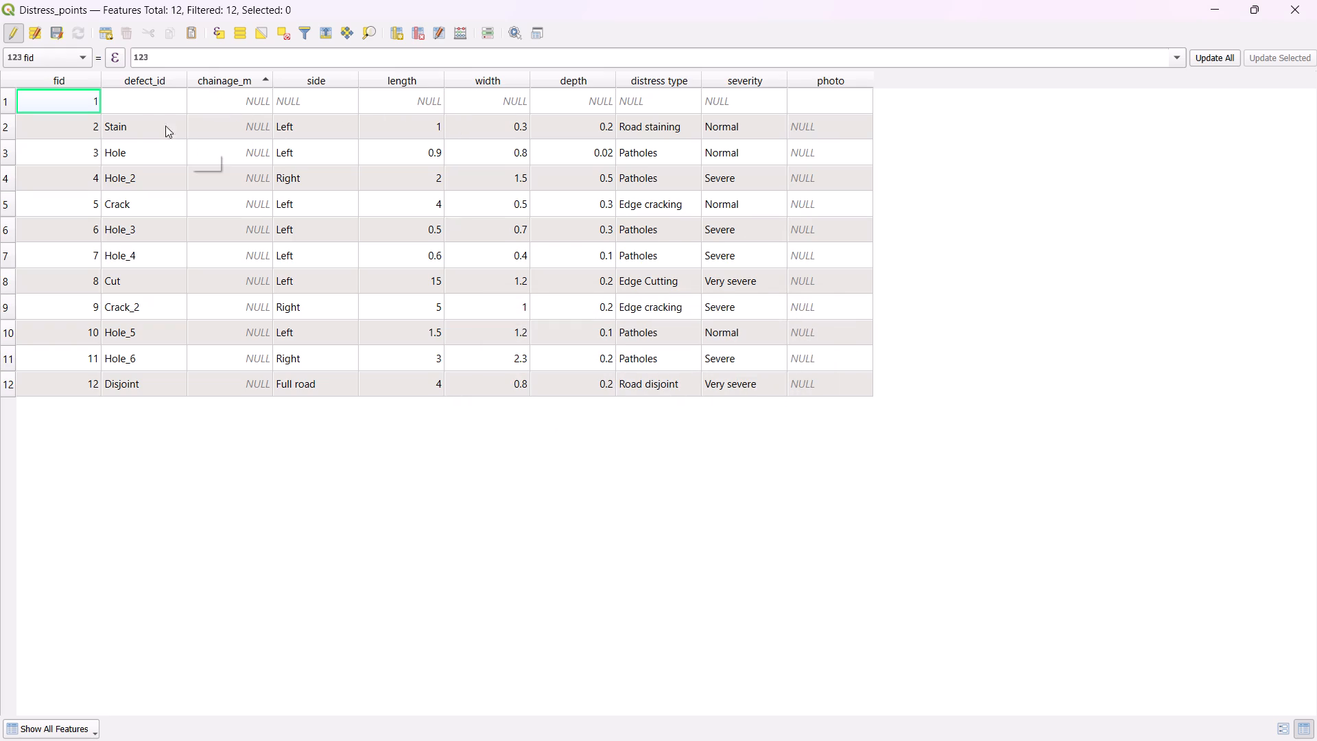
# Set the defect_id of row 1, the record without distress data, to NULL.
pyautogui.click(150, 96)
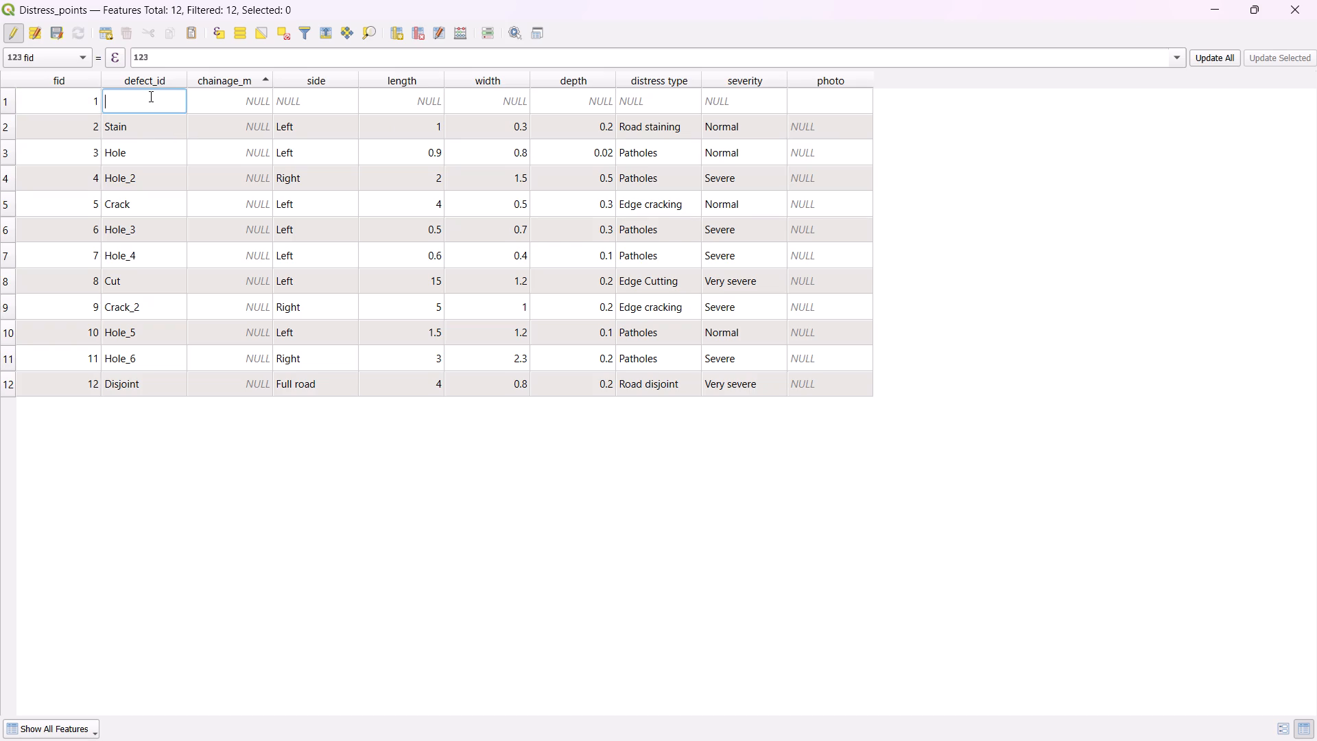
pyautogui.write('nor')
pyautogui.press('BackSpace')
pyautogui.press('BackSpace')
pyautogui.press('BackSpace')
pyautogui.press('BackSpace')
pyautogui.hotkey('shift', 'n')
pyautogui.write('ULL')
pyautogui.click(247, 466)
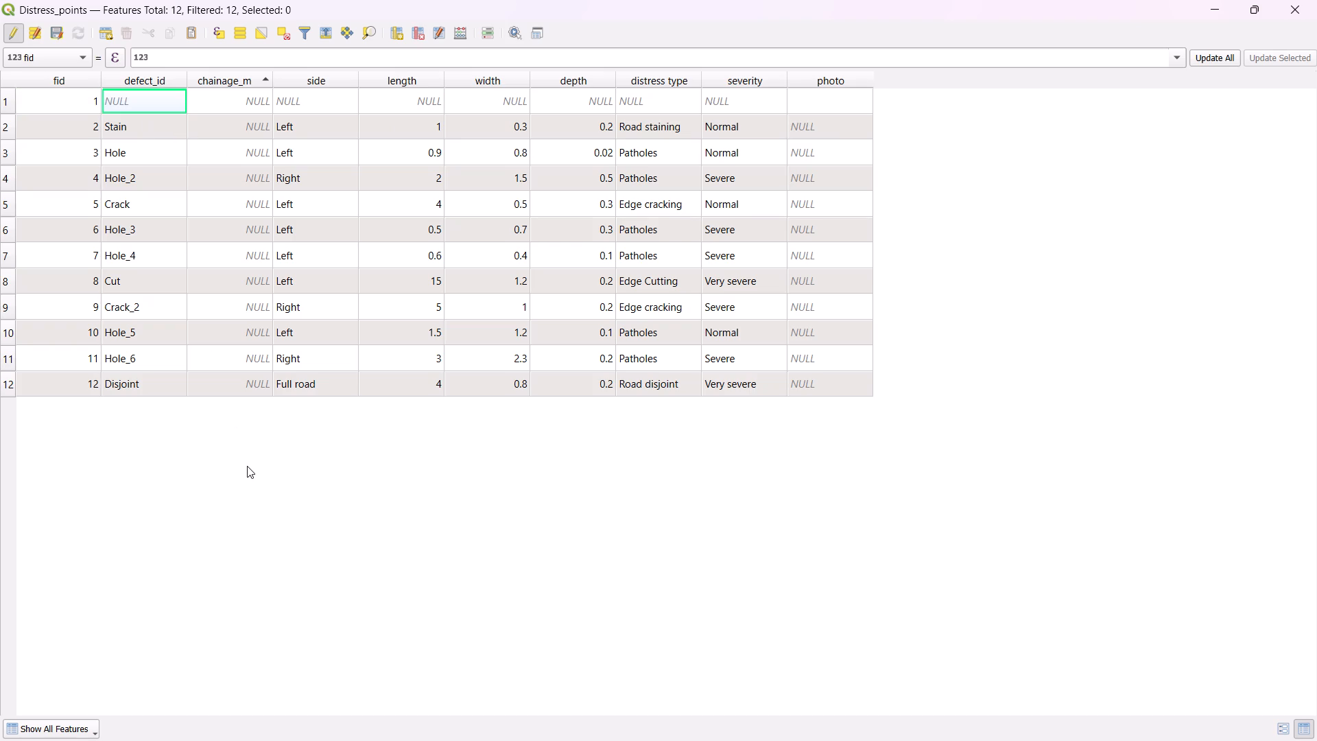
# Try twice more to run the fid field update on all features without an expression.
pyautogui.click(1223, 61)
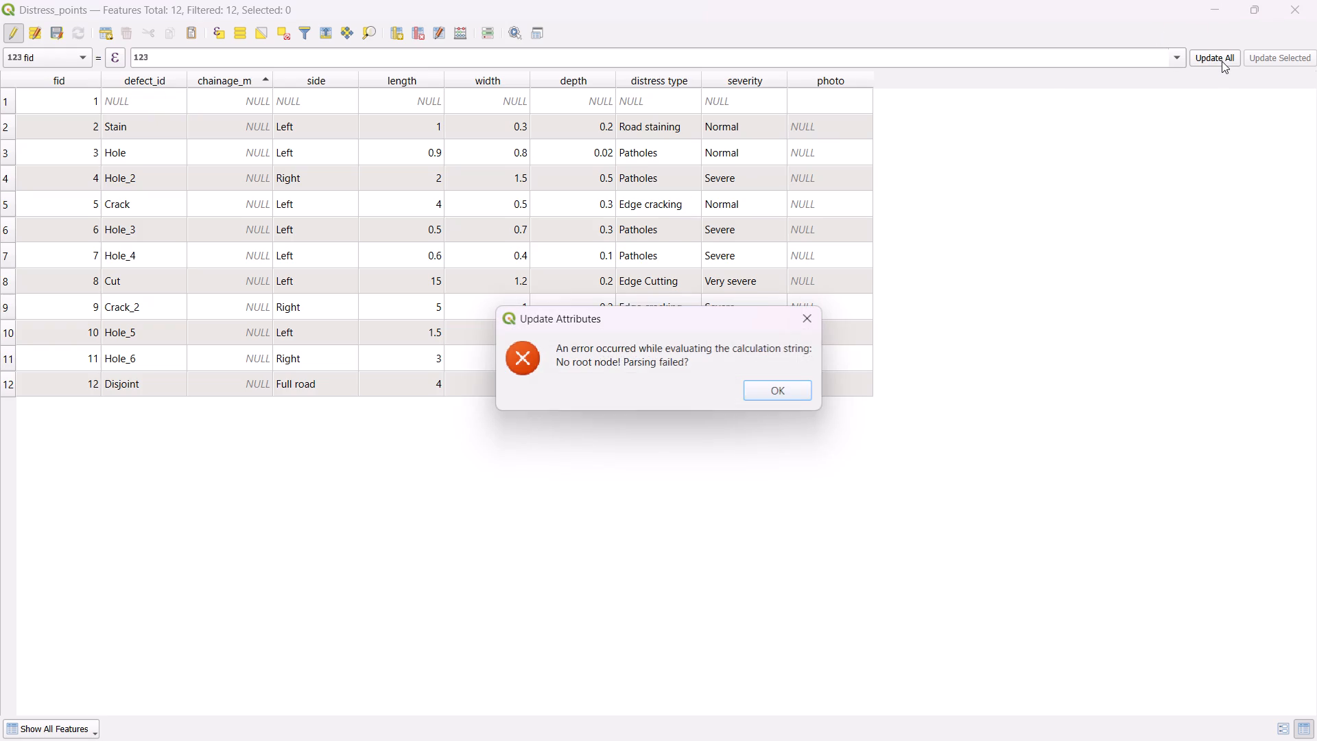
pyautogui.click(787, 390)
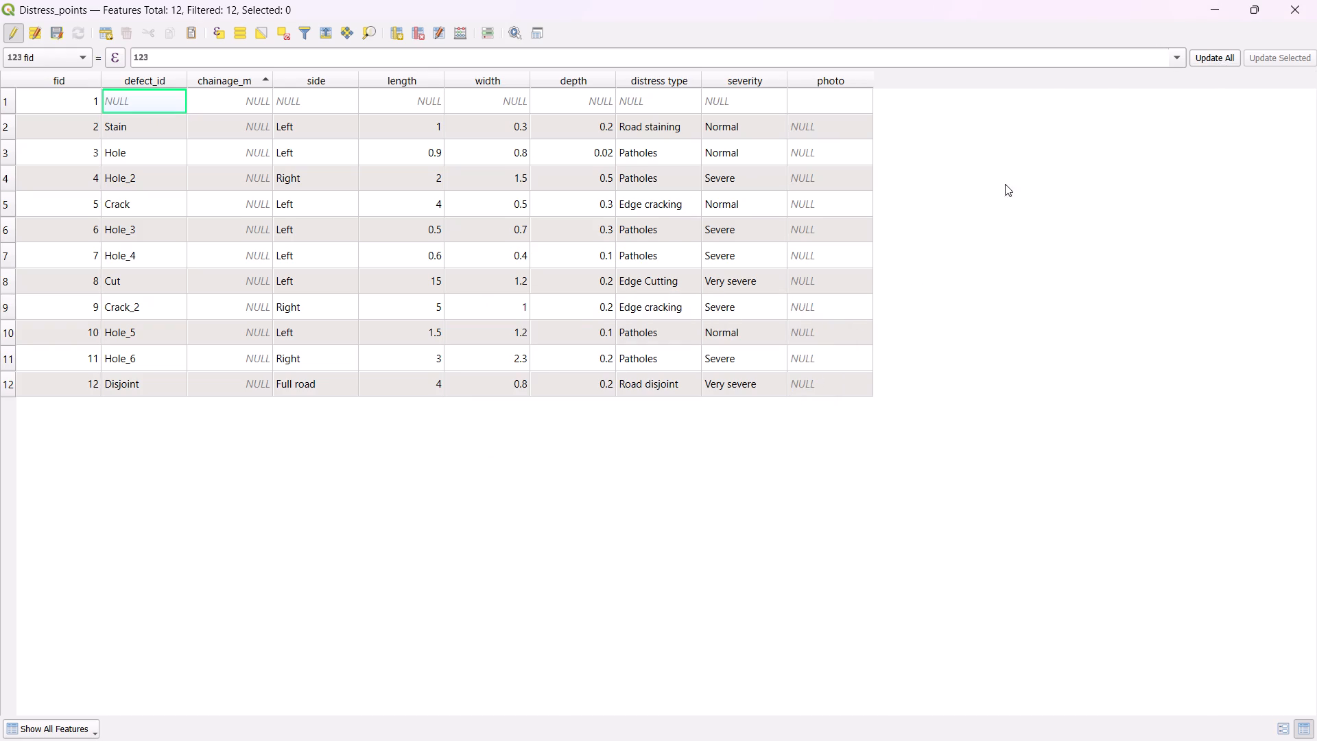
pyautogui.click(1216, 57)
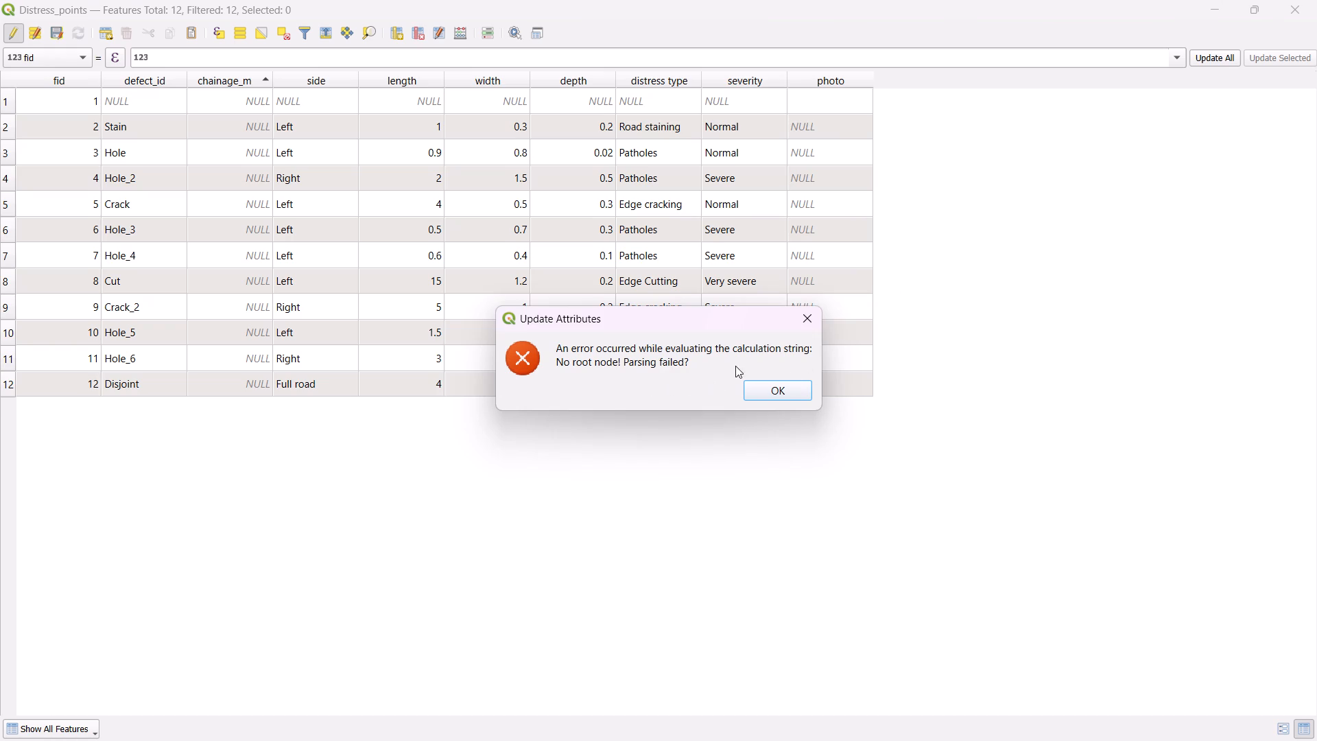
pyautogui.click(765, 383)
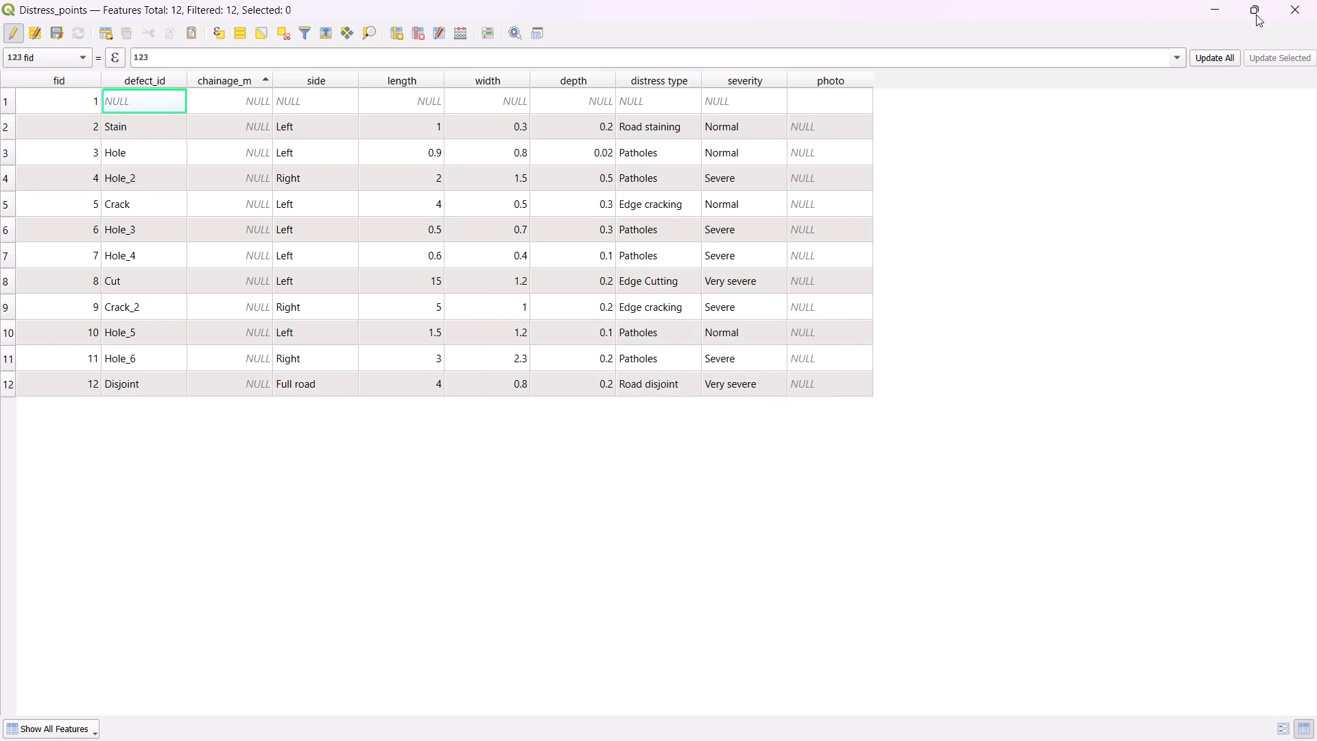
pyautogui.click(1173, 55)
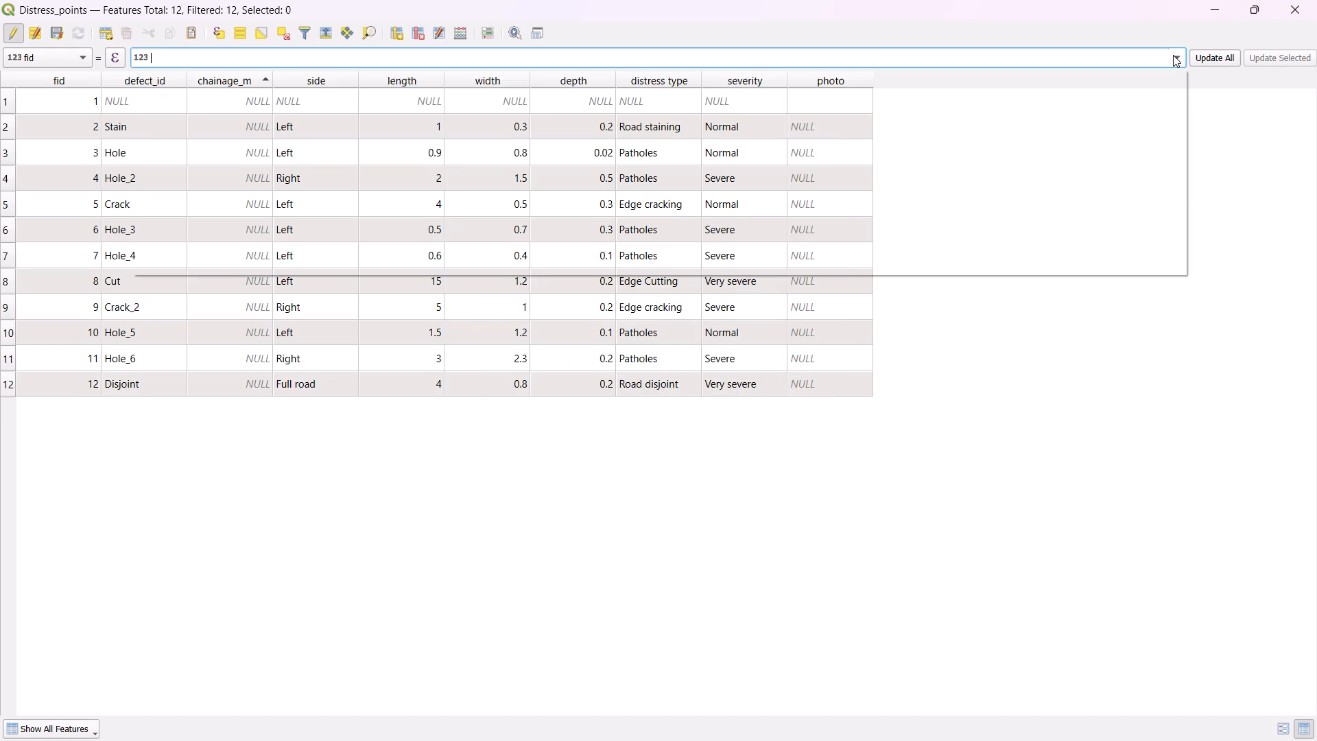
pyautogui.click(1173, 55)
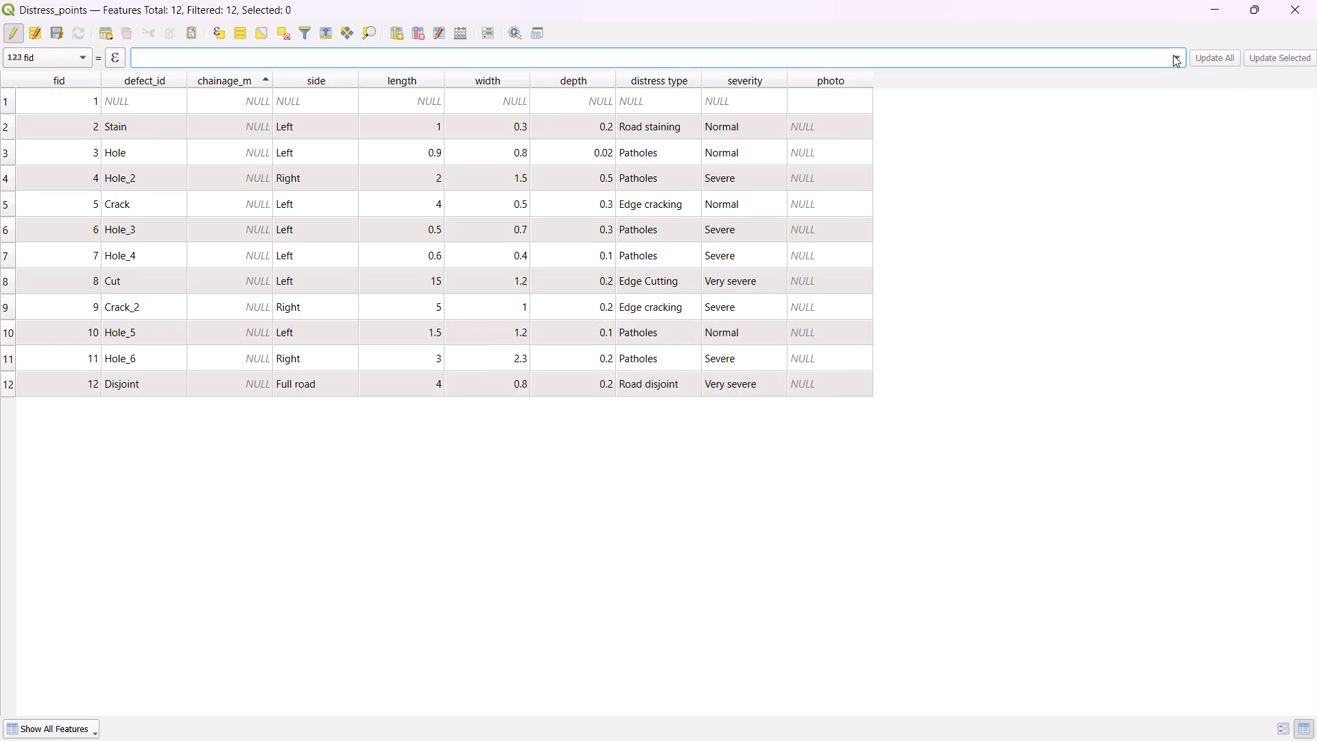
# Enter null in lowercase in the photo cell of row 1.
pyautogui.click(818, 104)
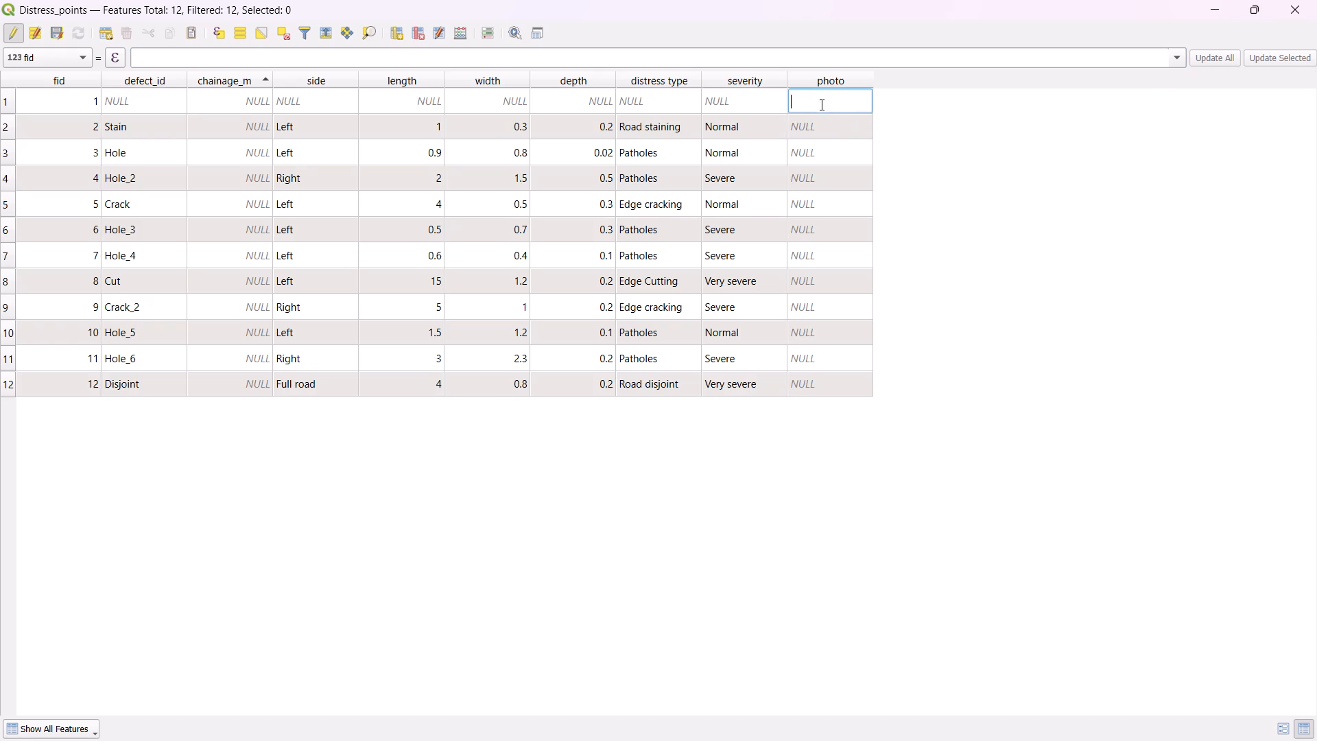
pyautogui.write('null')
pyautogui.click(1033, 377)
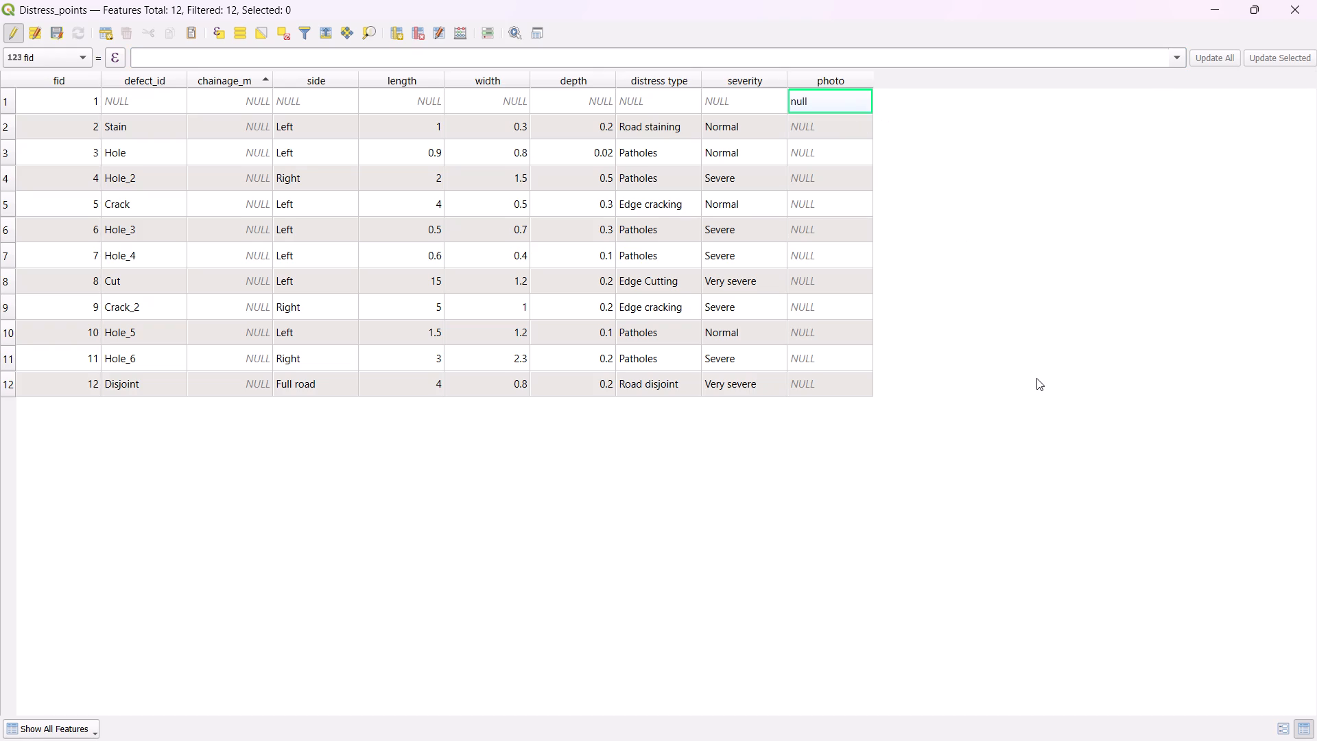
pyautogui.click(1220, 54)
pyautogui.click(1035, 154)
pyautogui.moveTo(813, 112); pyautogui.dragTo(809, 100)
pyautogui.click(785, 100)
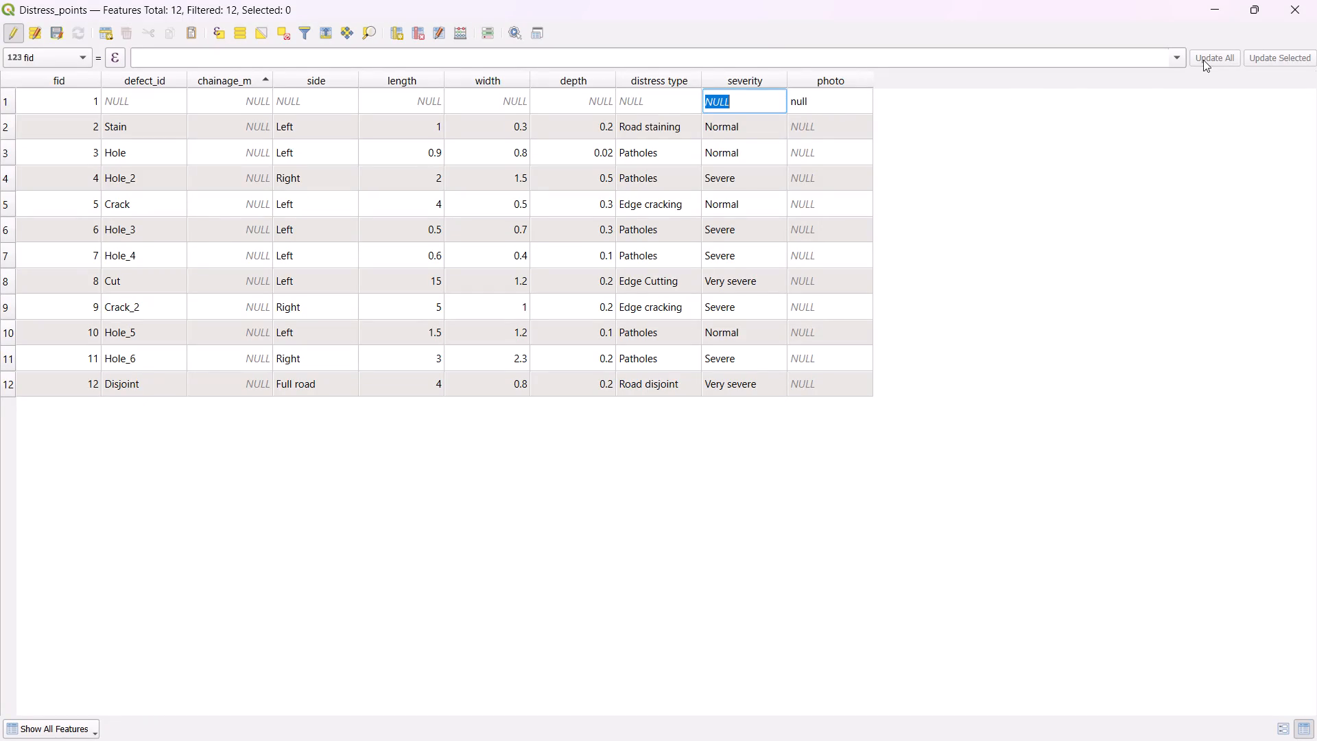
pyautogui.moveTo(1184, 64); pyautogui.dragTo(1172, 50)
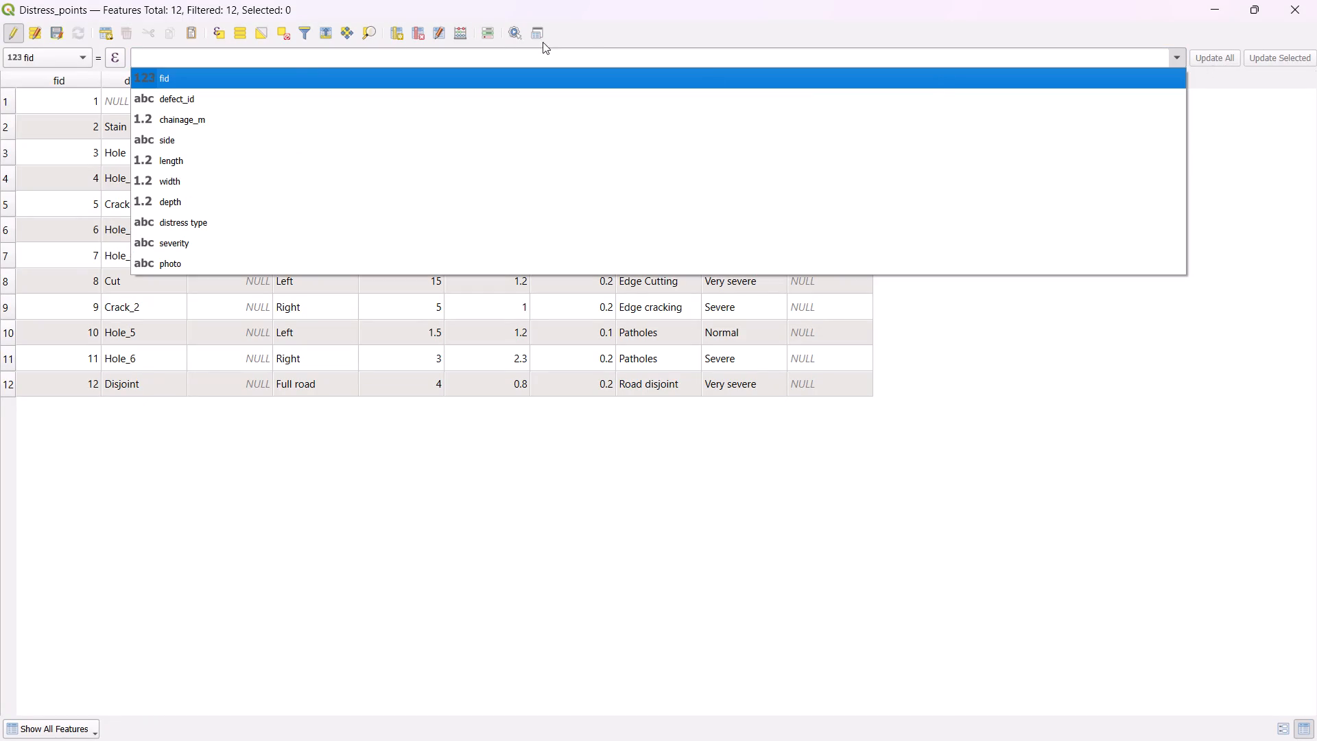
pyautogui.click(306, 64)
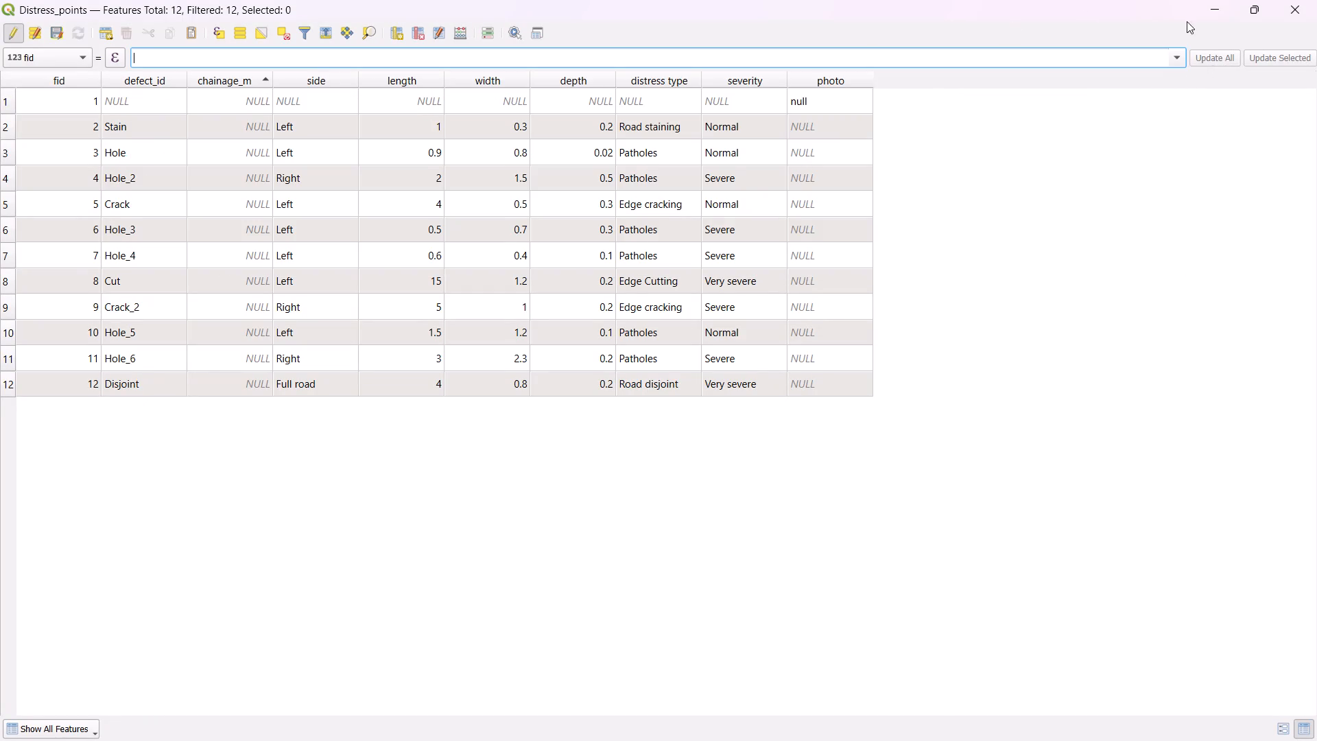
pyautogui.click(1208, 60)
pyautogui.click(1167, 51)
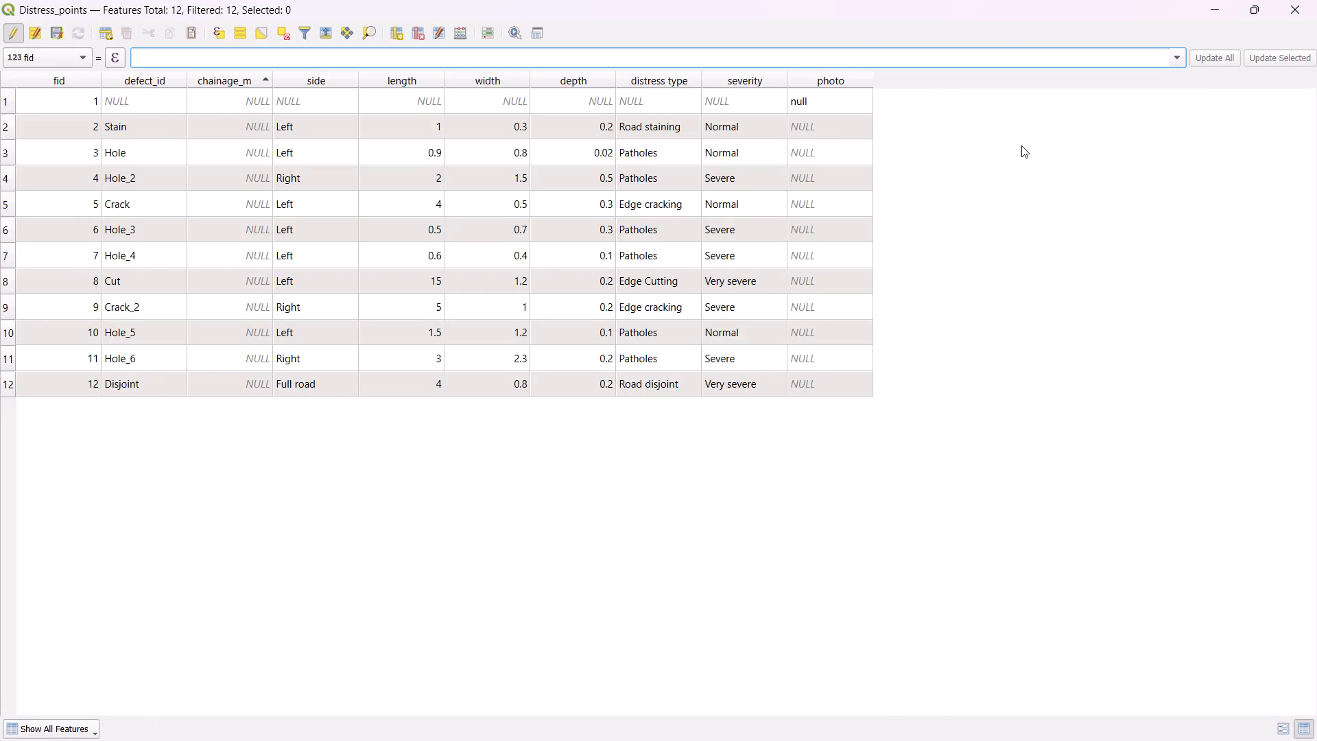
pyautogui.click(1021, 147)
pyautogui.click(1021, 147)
# Set the photo cell of row 1 to NULL in capitals.
pyautogui.click(840, 102)
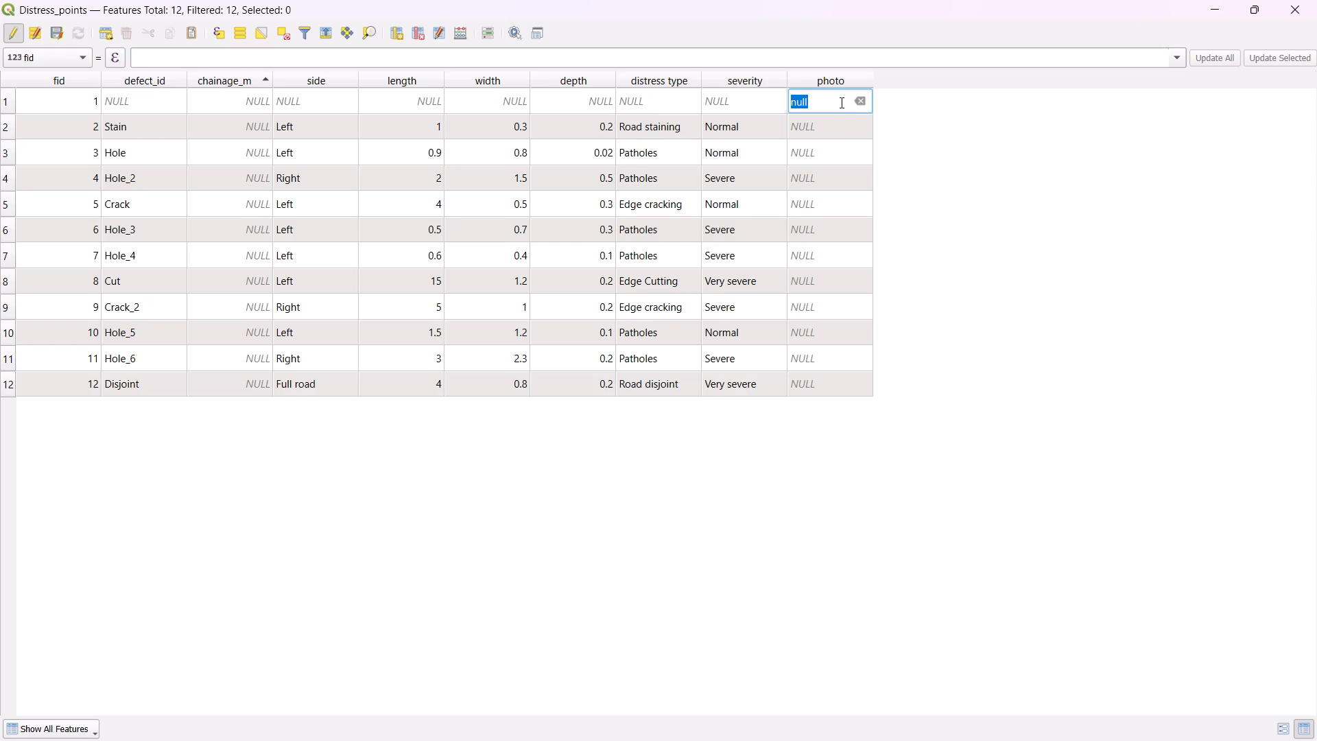
pyautogui.press('BackSpace')
pyautogui.hotkey('shift', 'n')
pyautogui.write('ULL')
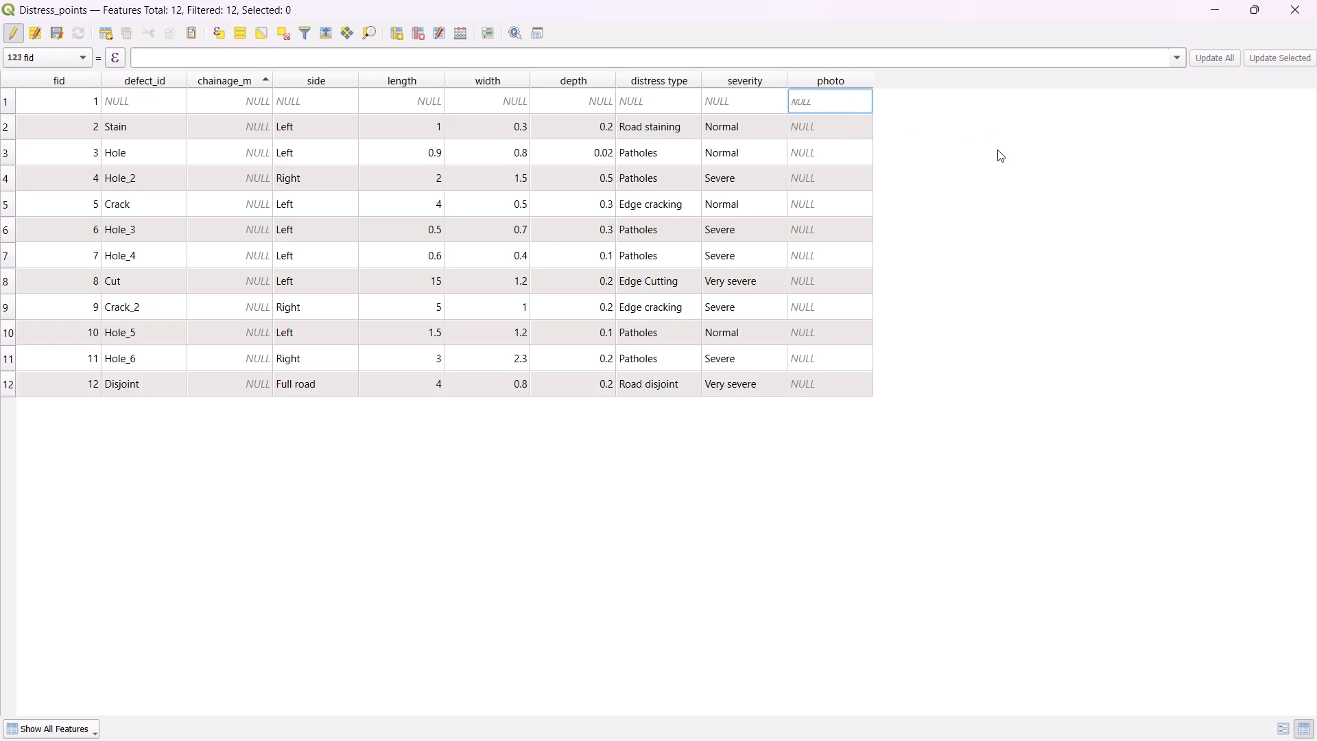
pyautogui.click(997, 150)
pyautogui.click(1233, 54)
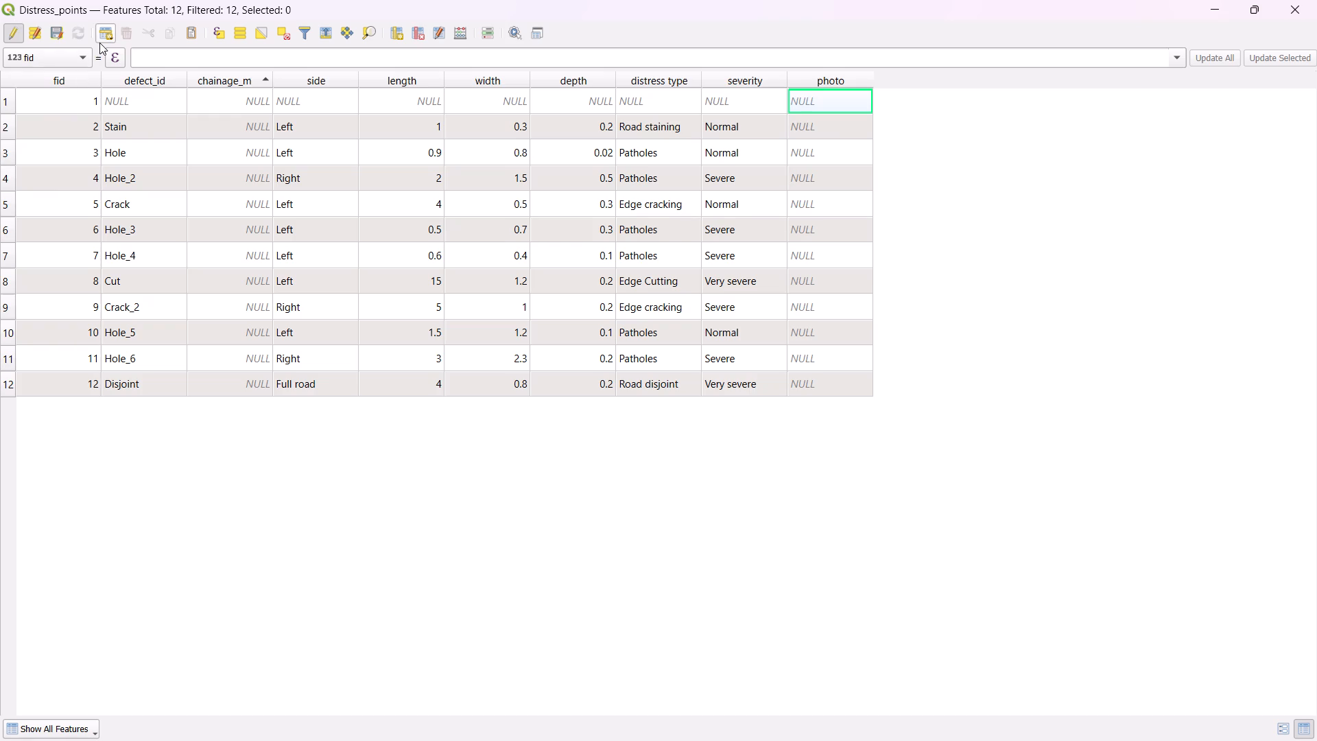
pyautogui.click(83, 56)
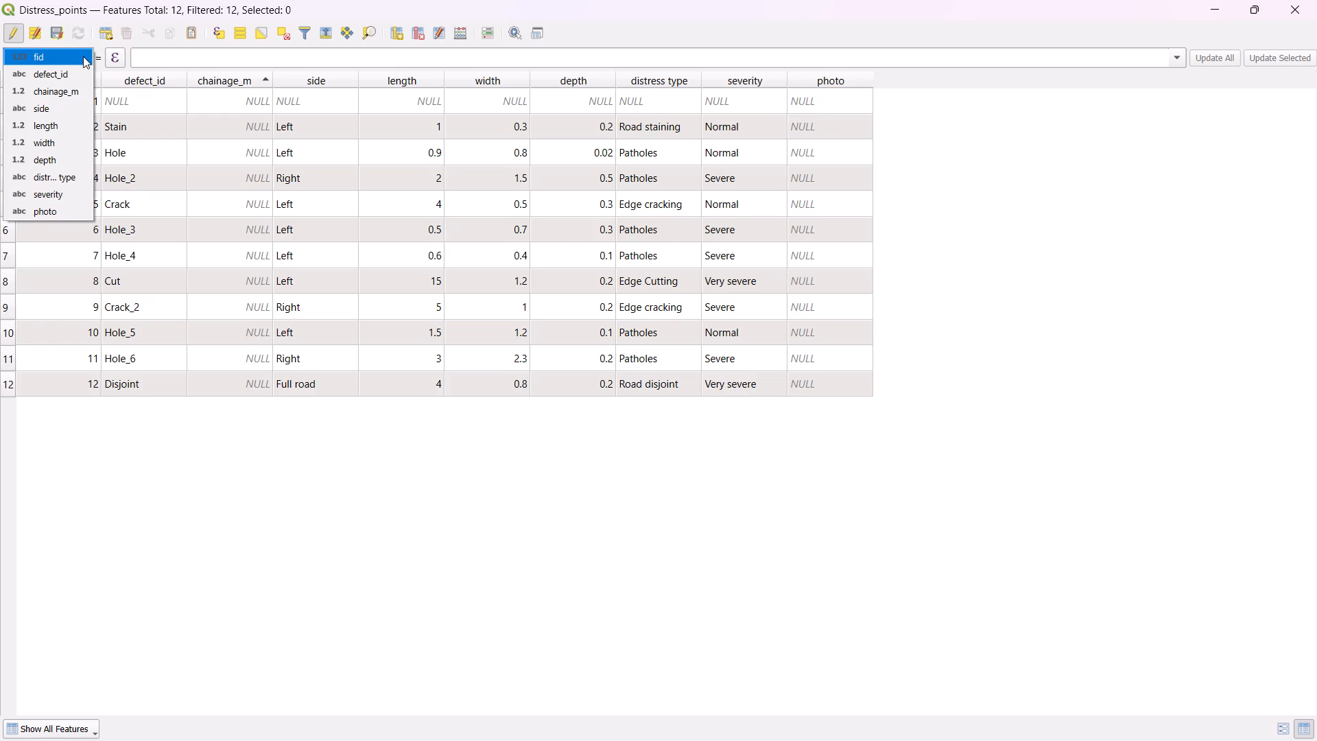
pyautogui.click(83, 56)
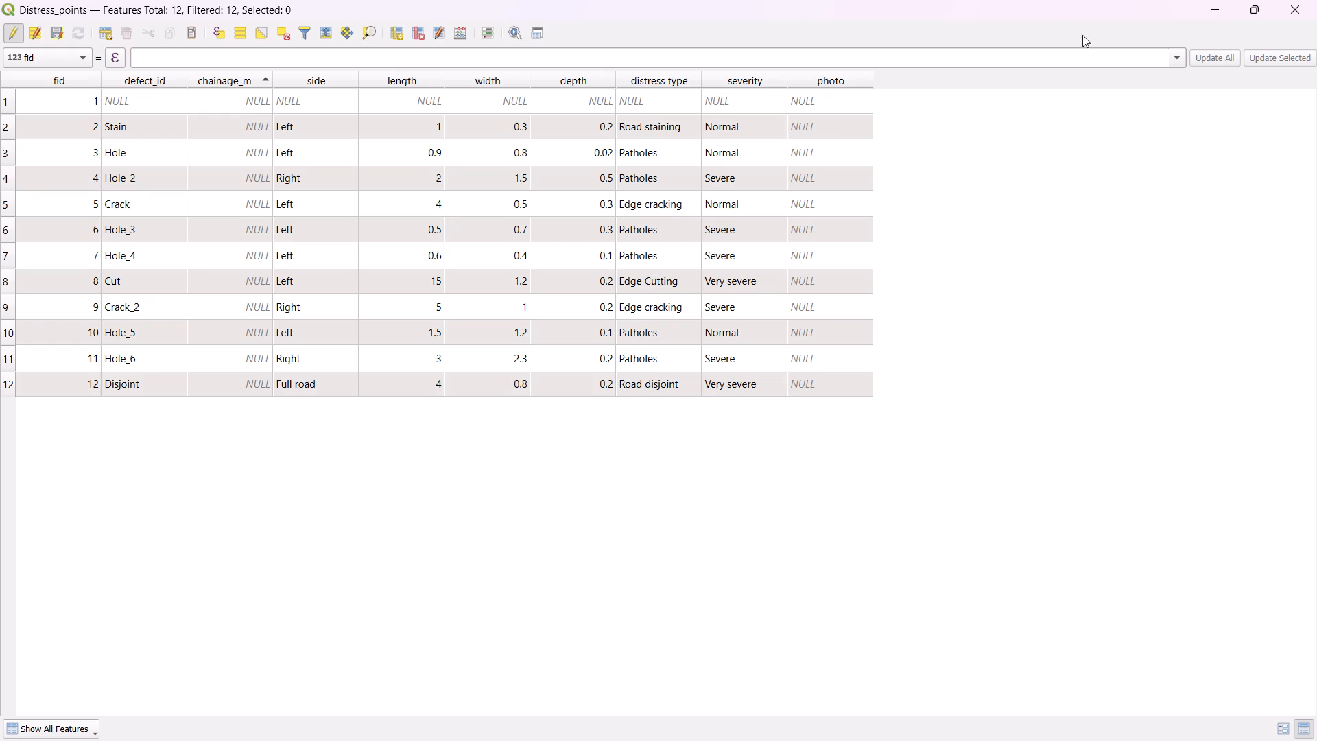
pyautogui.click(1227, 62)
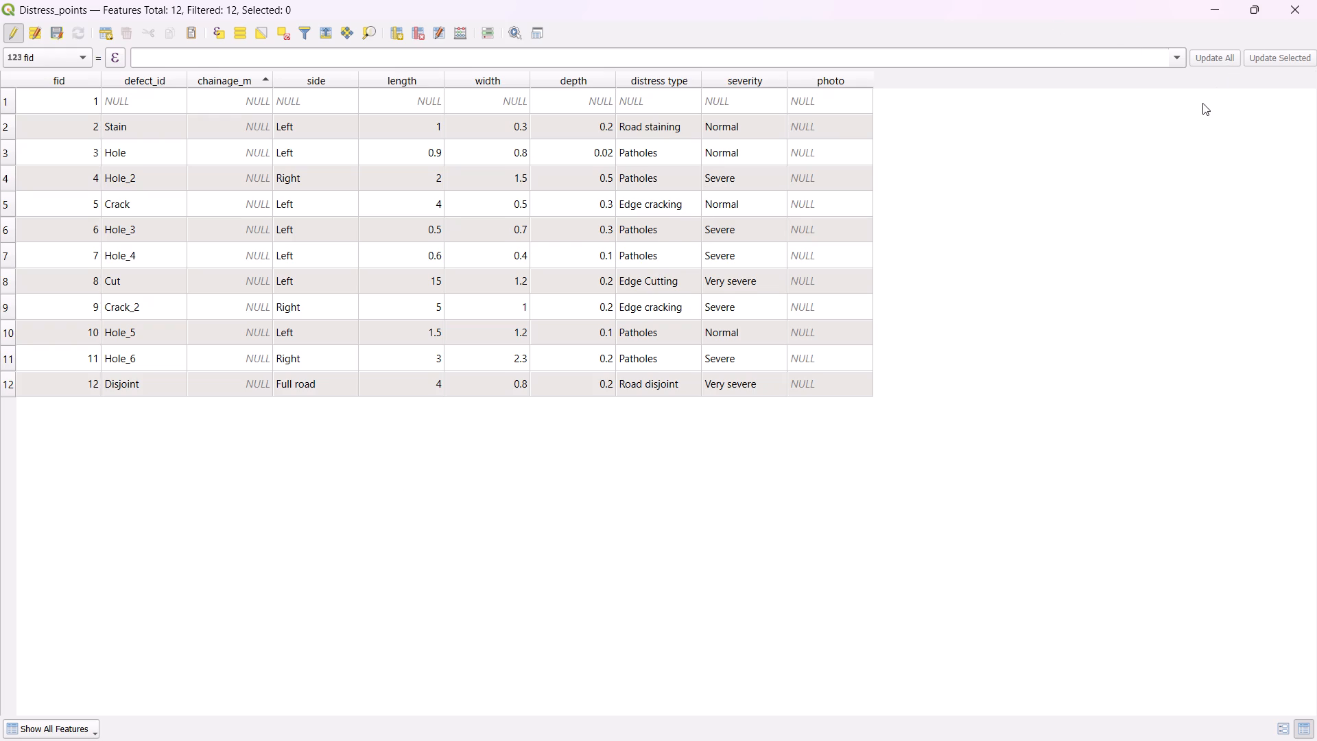
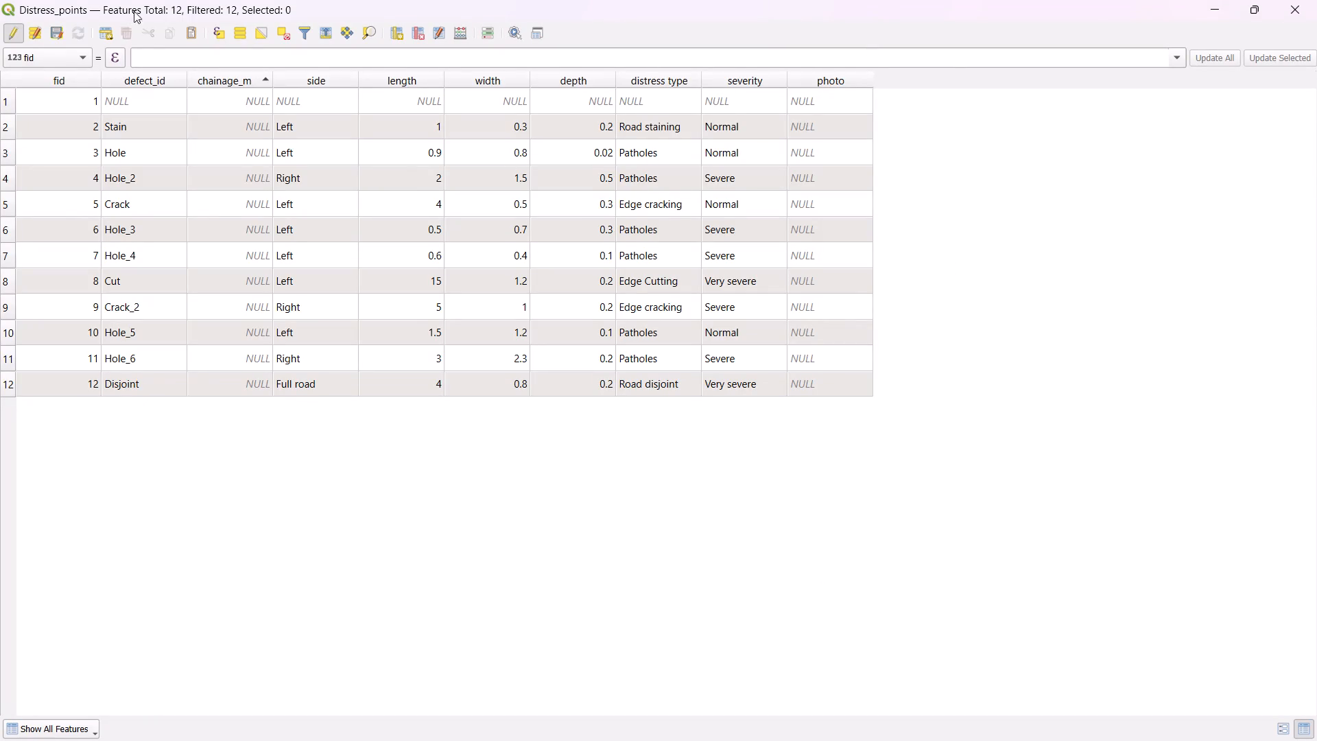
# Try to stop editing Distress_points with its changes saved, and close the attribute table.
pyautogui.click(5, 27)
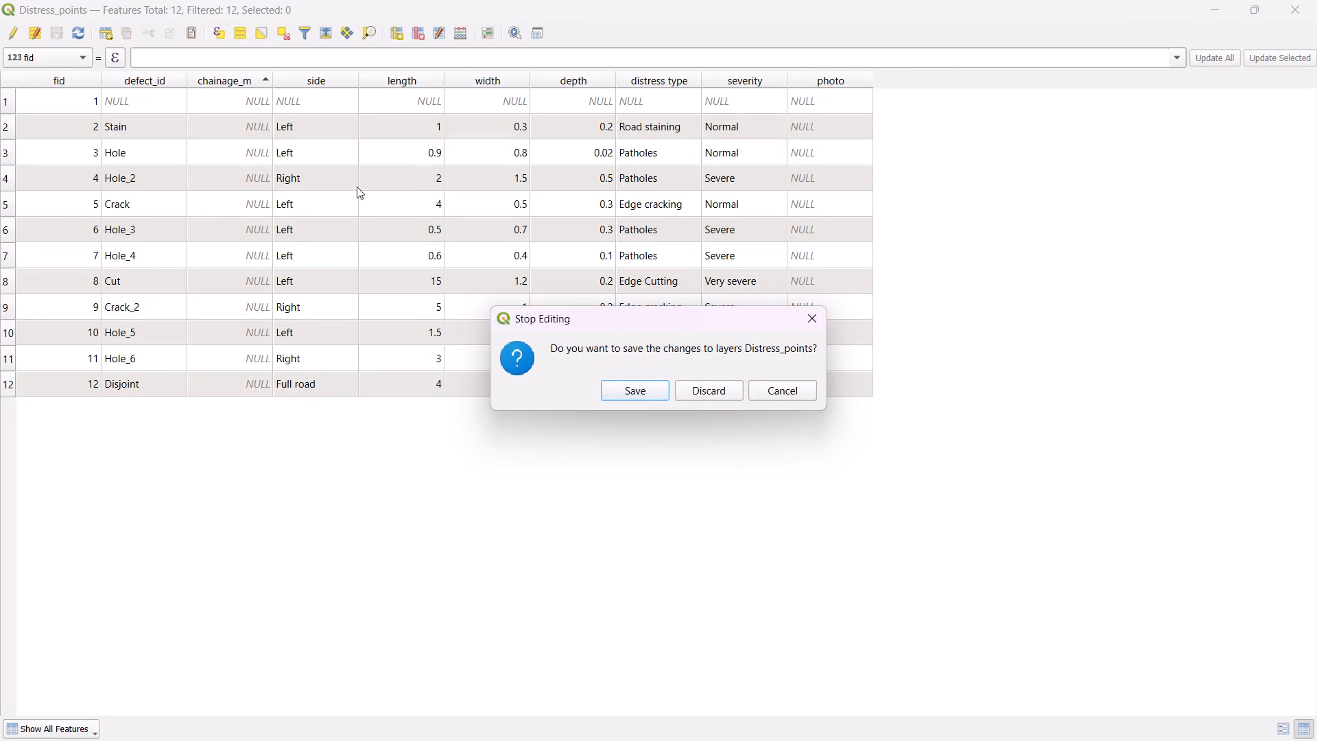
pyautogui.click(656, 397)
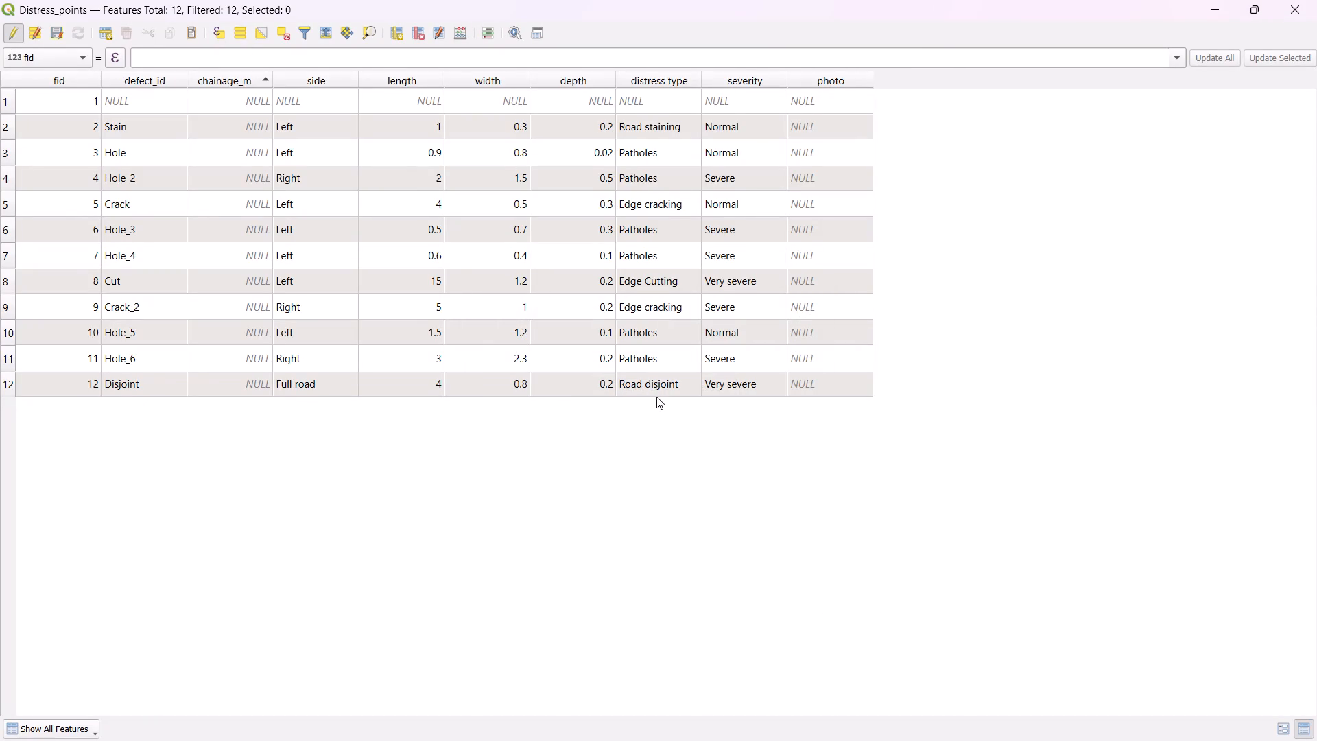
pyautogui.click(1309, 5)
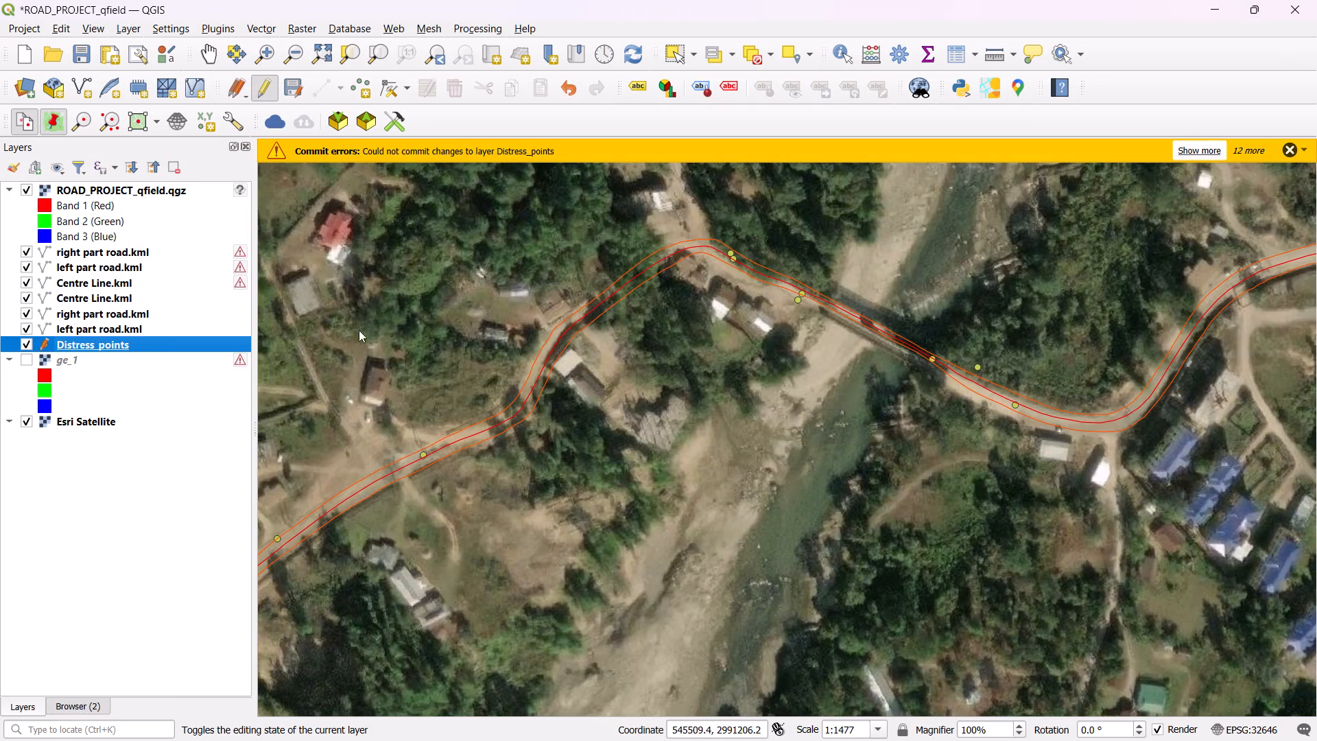
# Dismiss the queued Distress_points commit notifications above the map.
pyautogui.tripleClick(1288, 146)
pyautogui.tripleClick(1288, 146)
pyautogui.tripleClick(1288, 146)
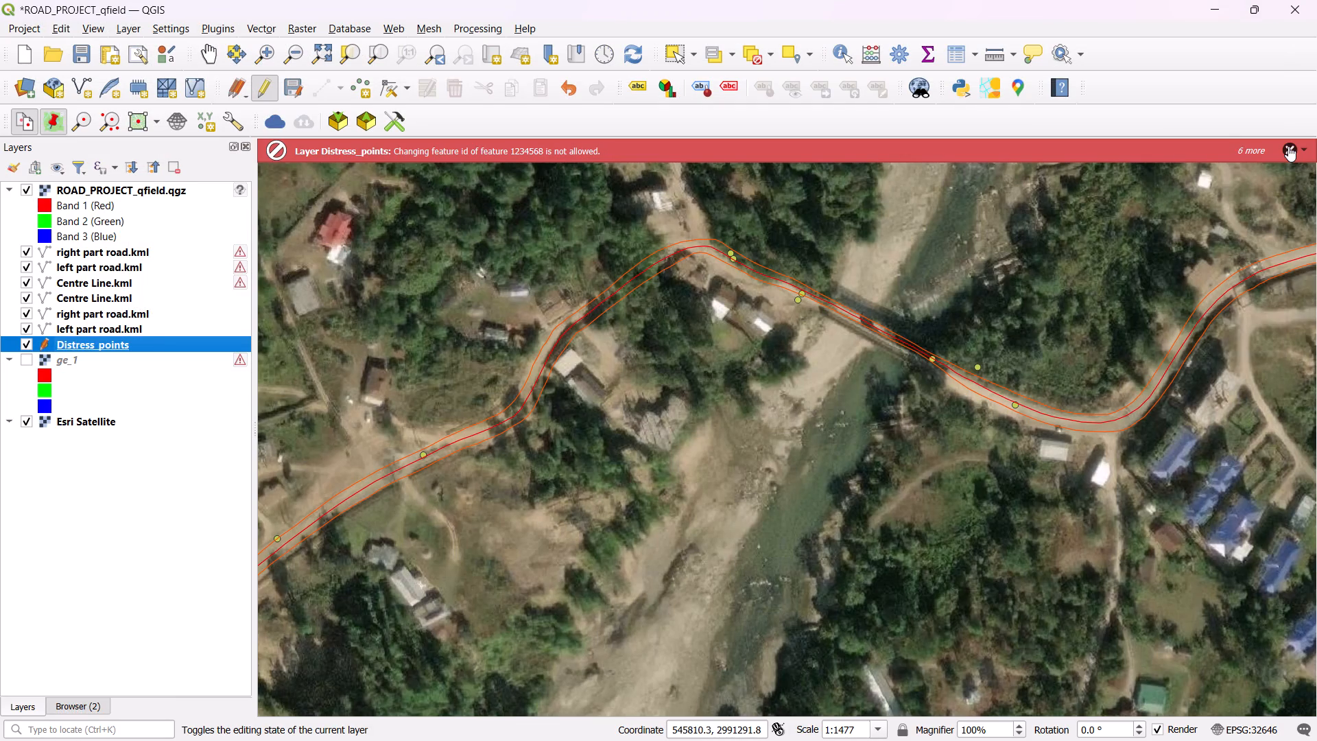
pyautogui.tripleClick(1288, 146)
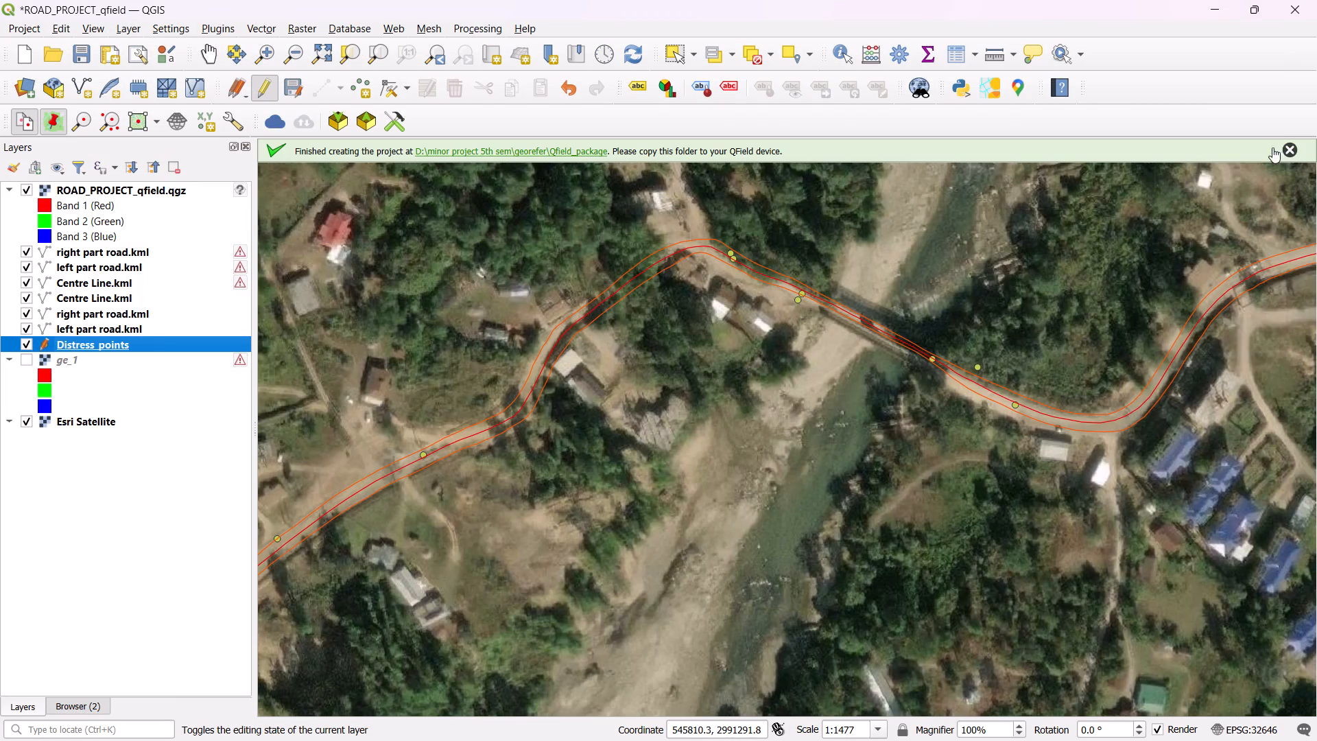
# Reopen the Distress_points attribute table to check its records, and close it again.
pyautogui.rightClick(161, 344)
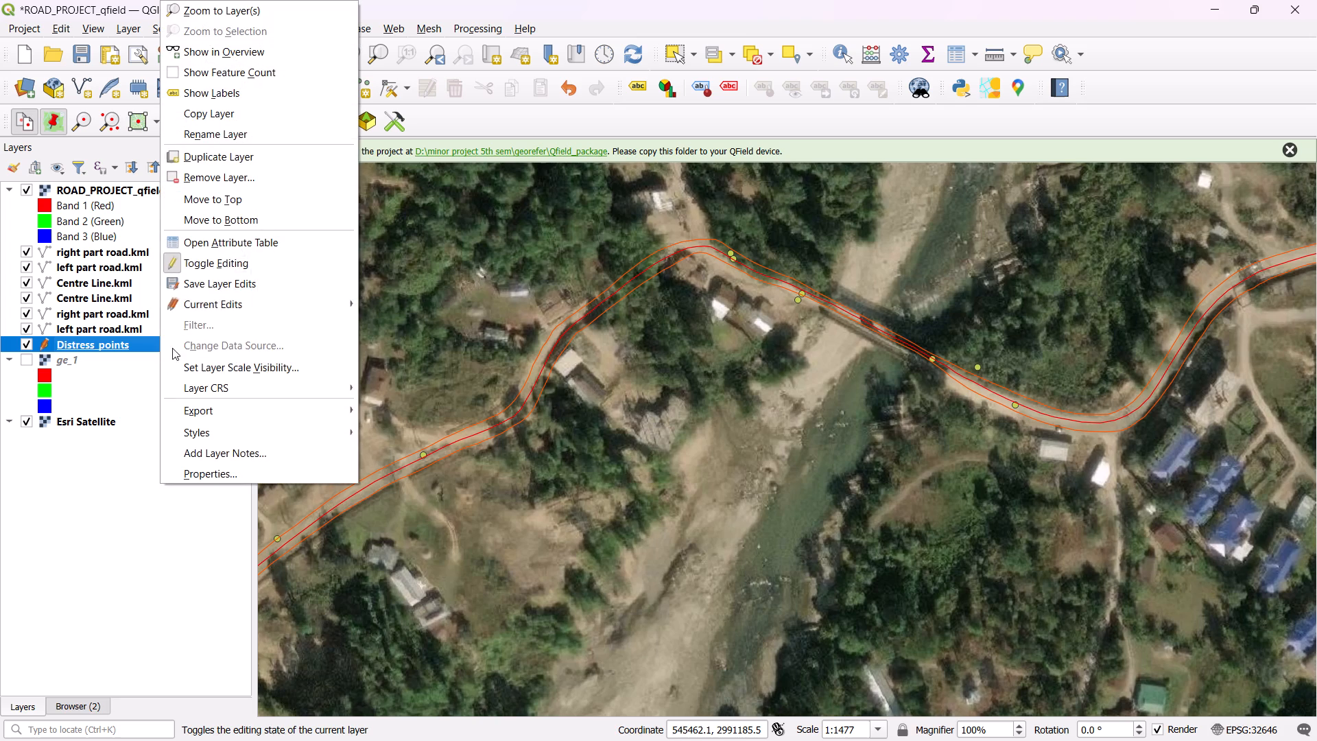
pyautogui.click(248, 245)
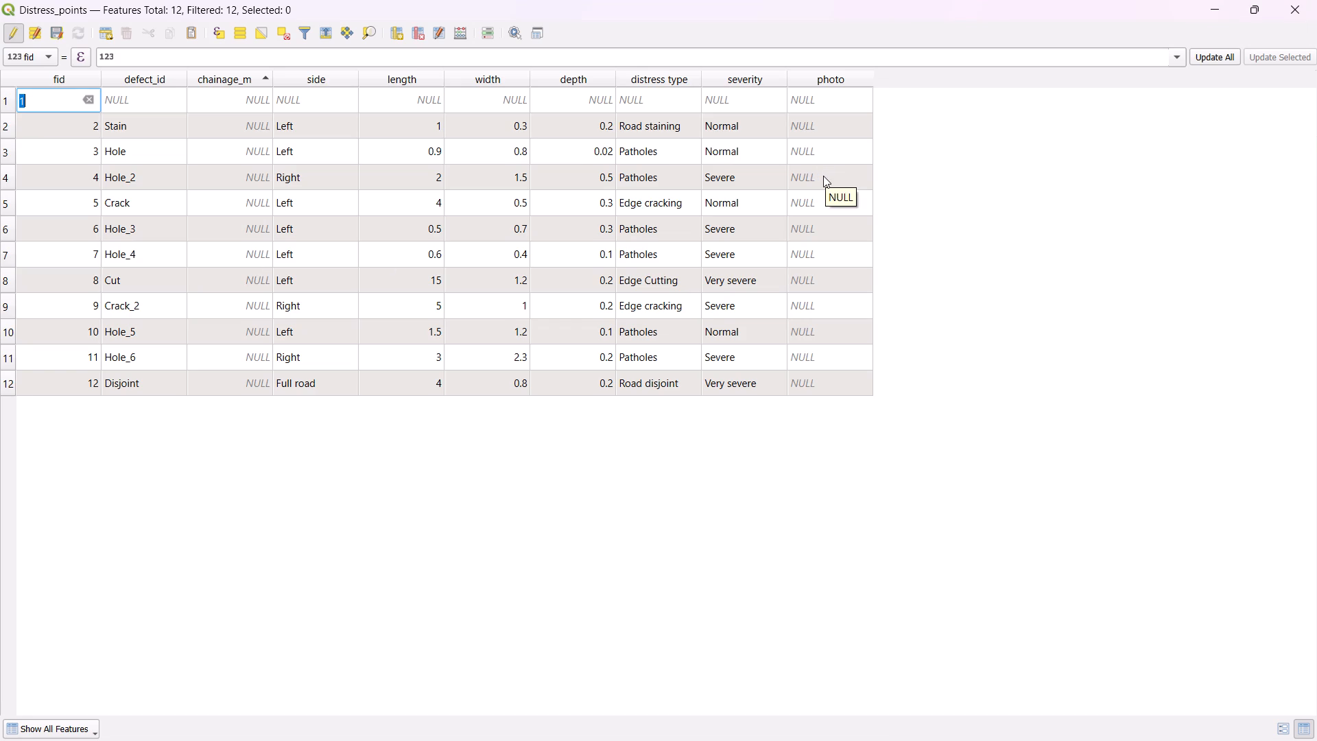
pyautogui.click(1310, 0)
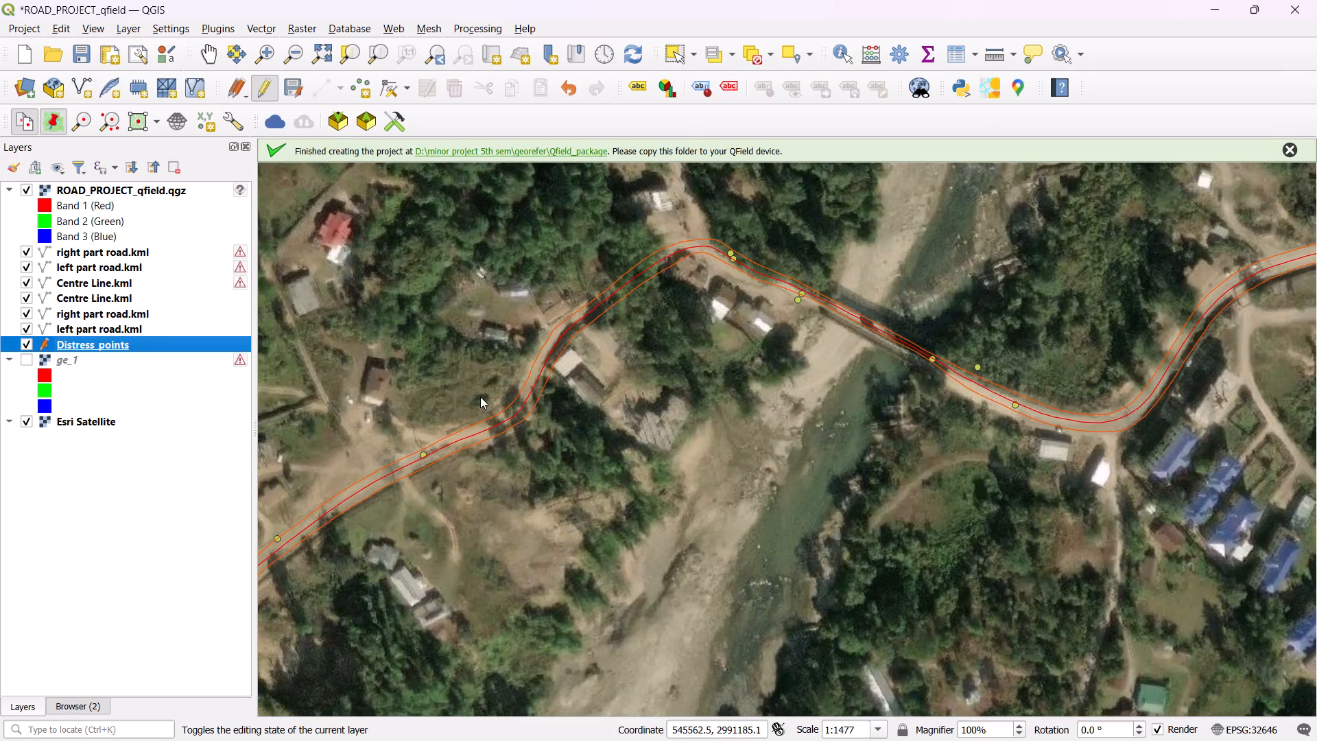
# Examine the map beyond the western end of the road for Distress_points features lying off the alignment.
pyautogui.scroll(-3, 480, 397)
pyautogui.scroll(1, 320, 462)
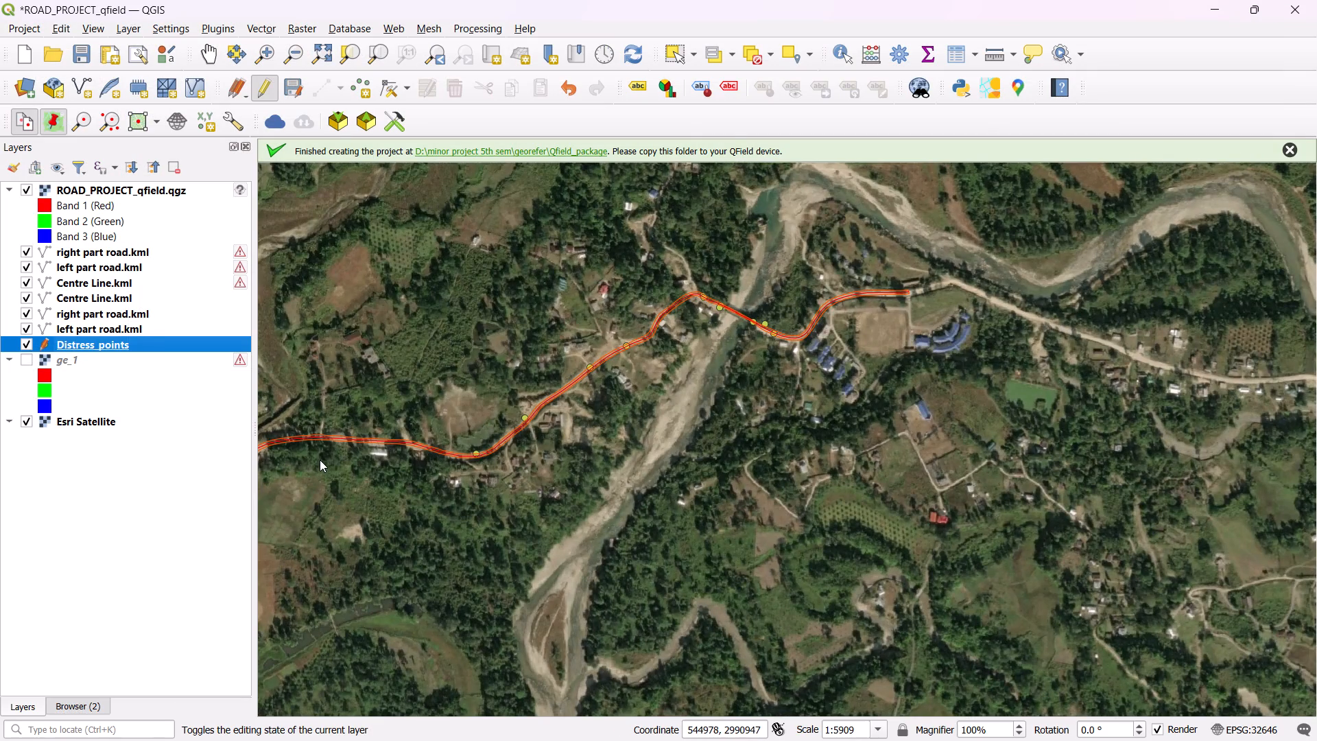
pyautogui.scroll(-3, 321, 449)
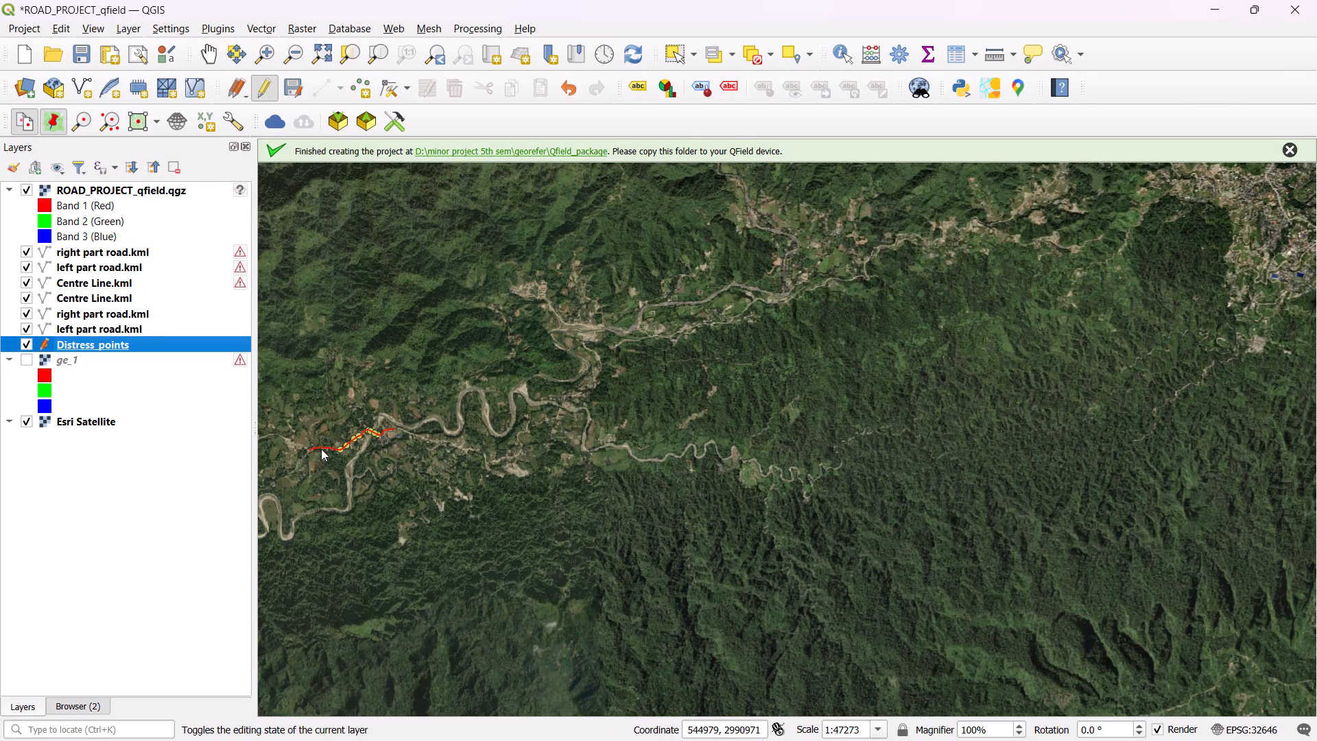
pyautogui.moveTo(301, 460); pyautogui.dragTo(323, 460)
pyautogui.scroll(5, 299, 460)
pyautogui.scroll(-2, 325, 436)
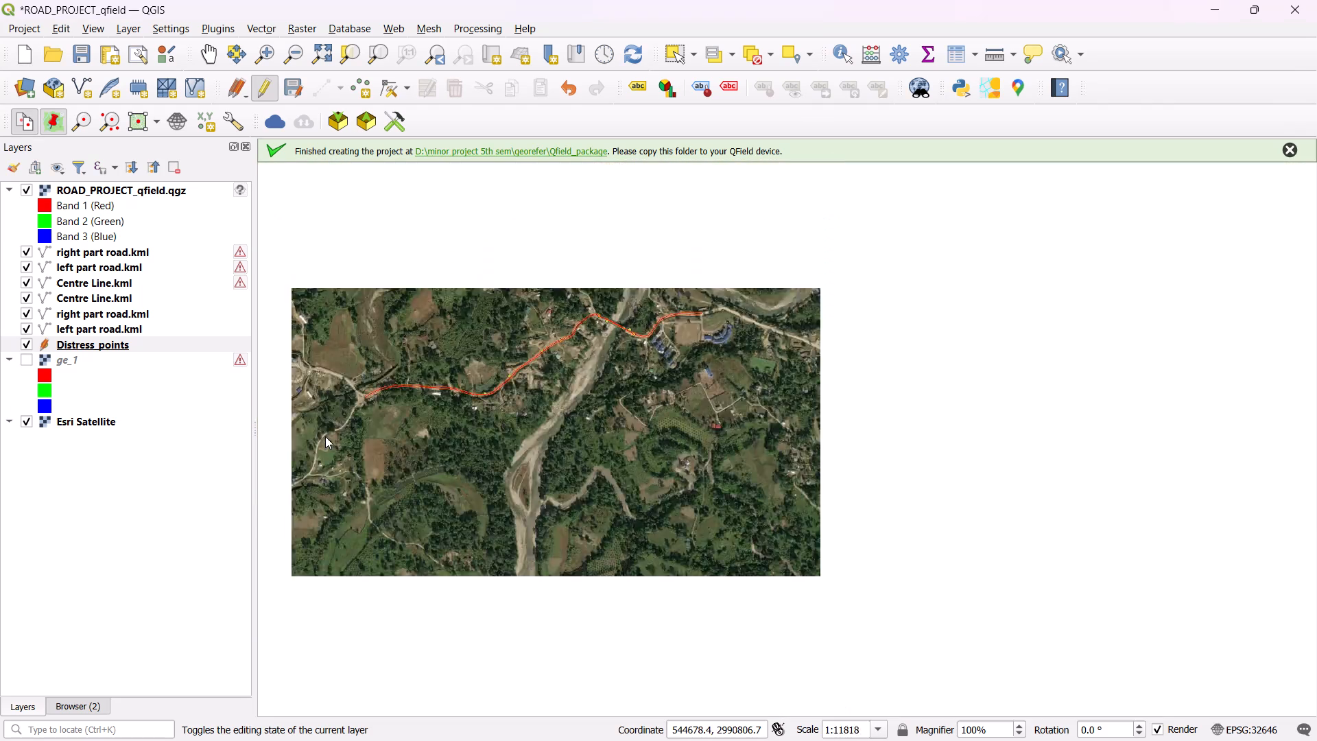
pyautogui.scroll(-4, 325, 436)
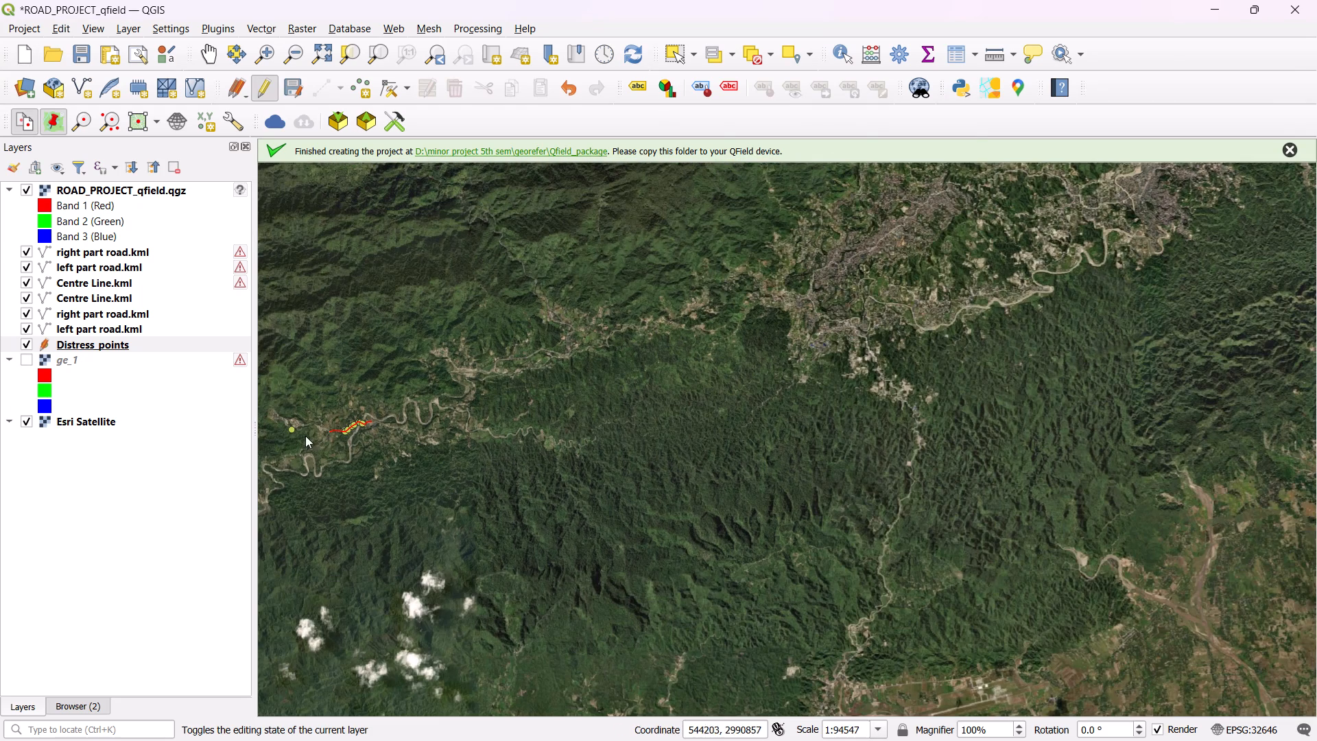
pyautogui.scroll(4, 284, 442)
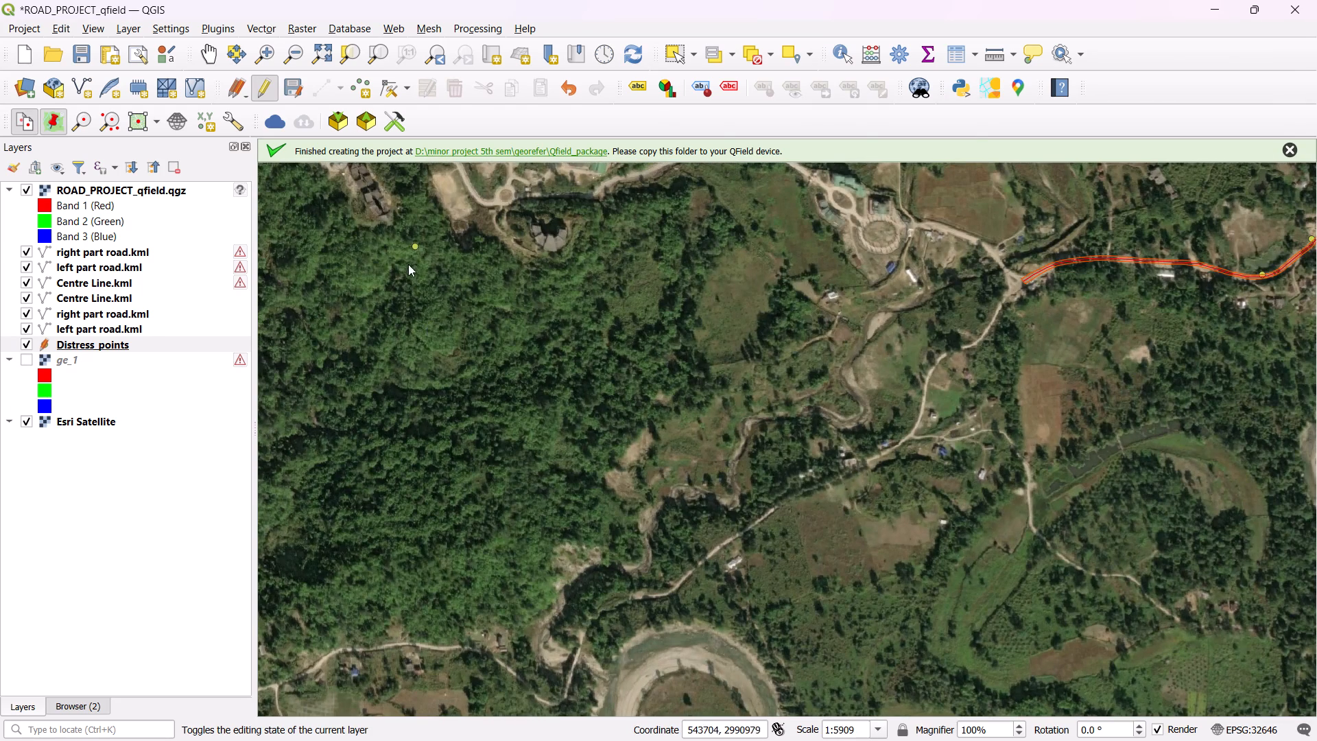
# Try to pick the isolated distress point in the forest west of the road.
pyautogui.click(412, 246)
pyautogui.click(414, 244)
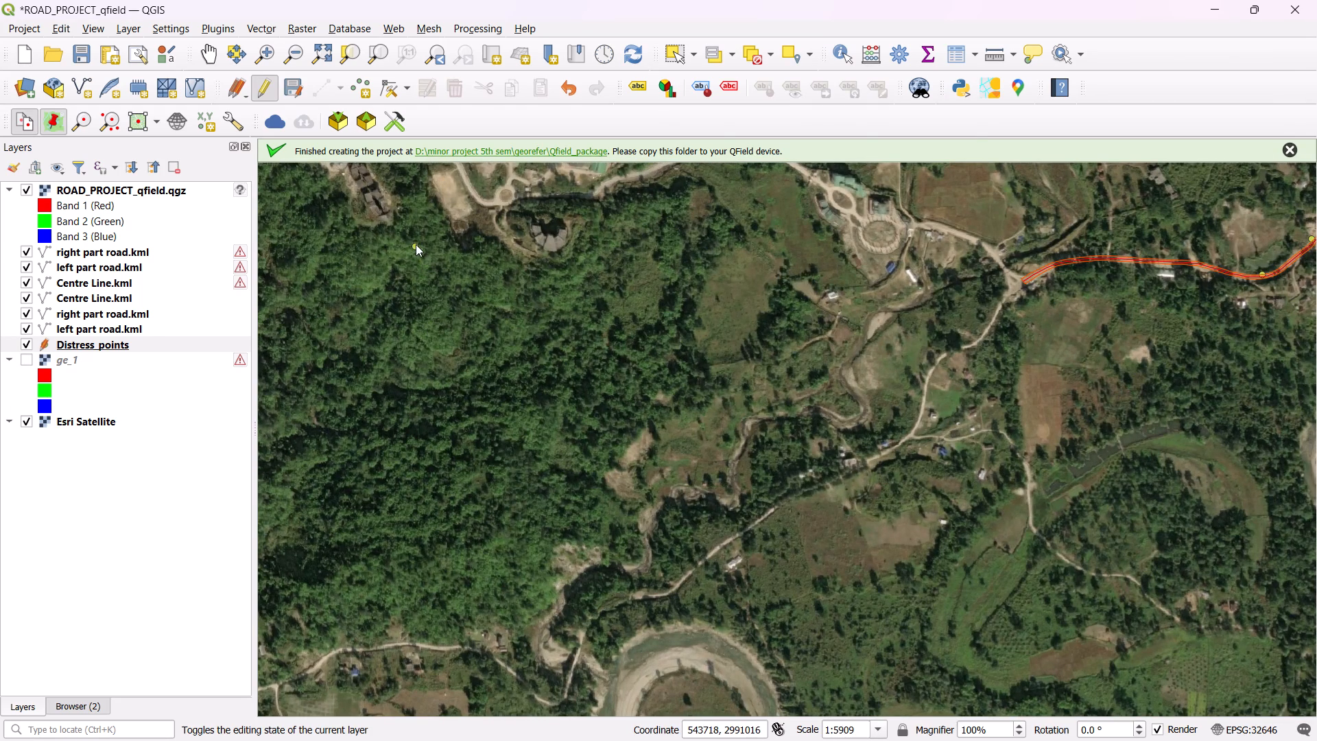
pyautogui.rightClick(416, 244)
pyautogui.scroll(3, 426, 256)
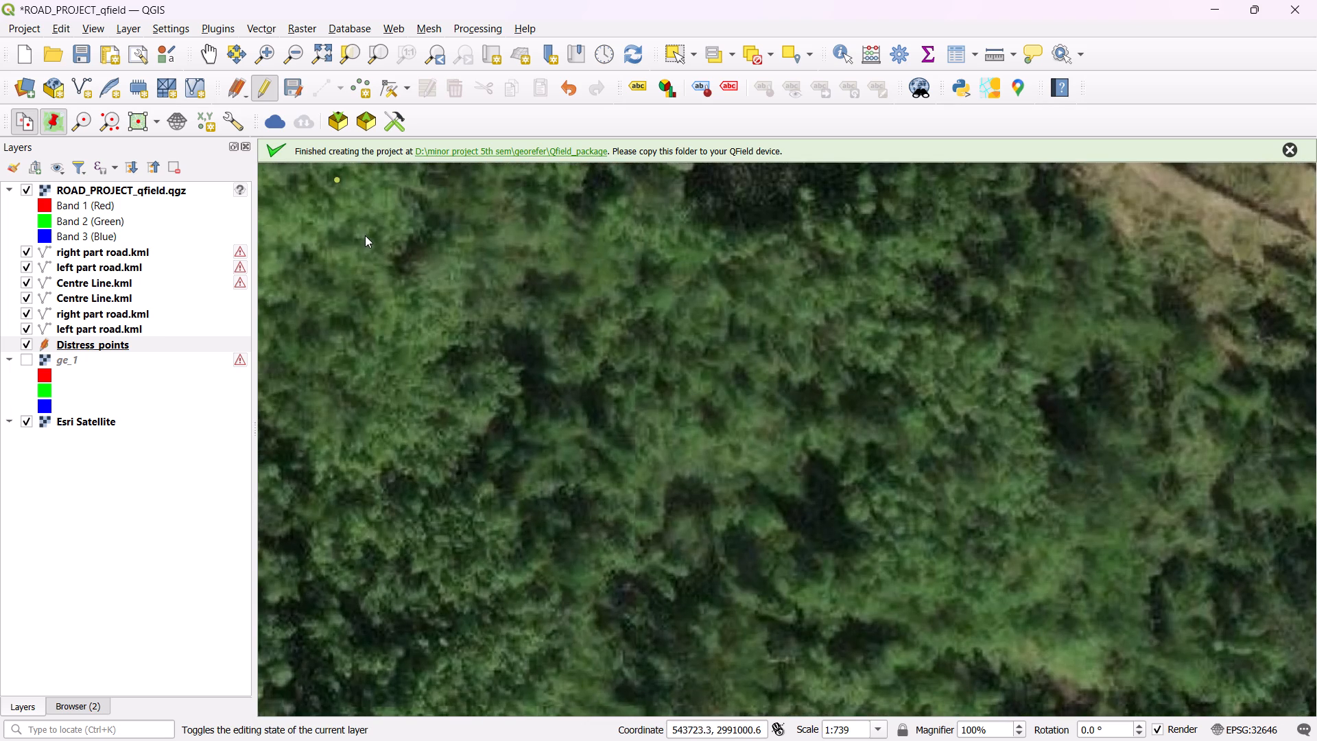
pyautogui.scroll(-1, 365, 235)
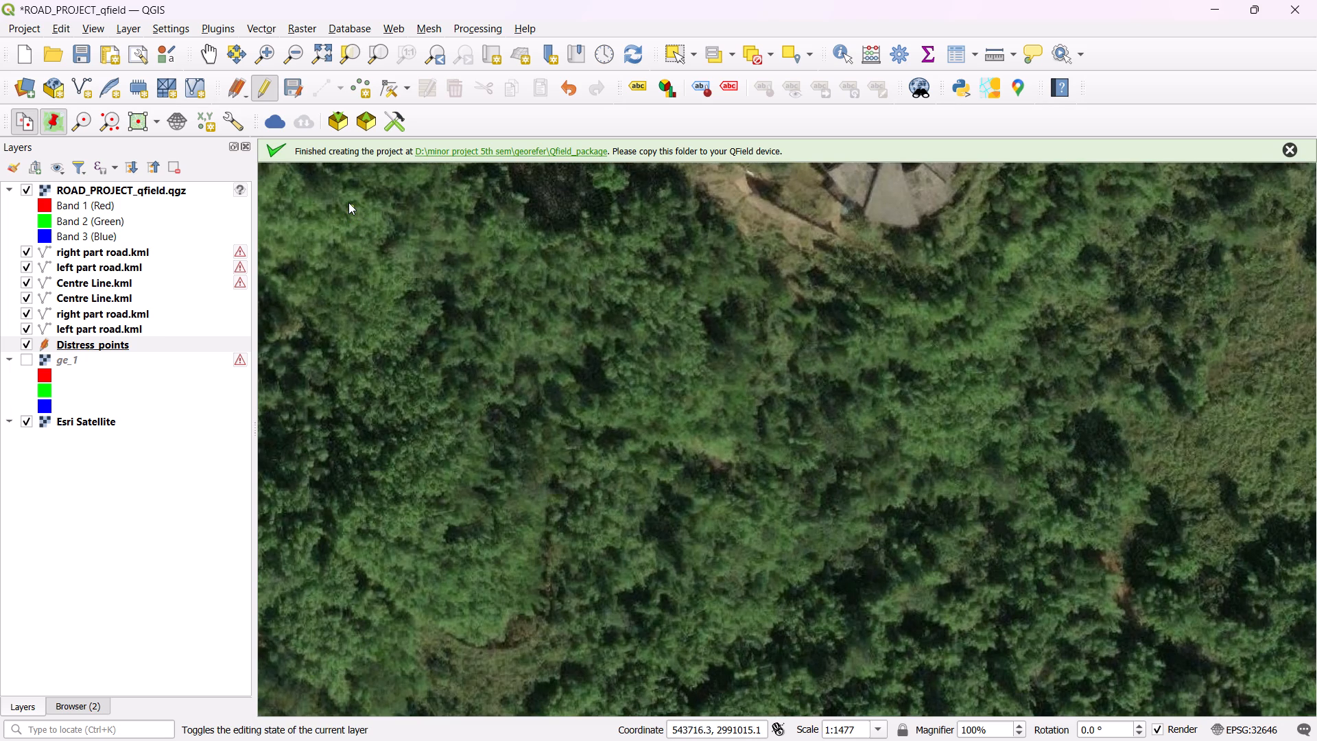
pyautogui.click(348, 202)
pyautogui.click(349, 206)
pyautogui.rightClick(350, 206)
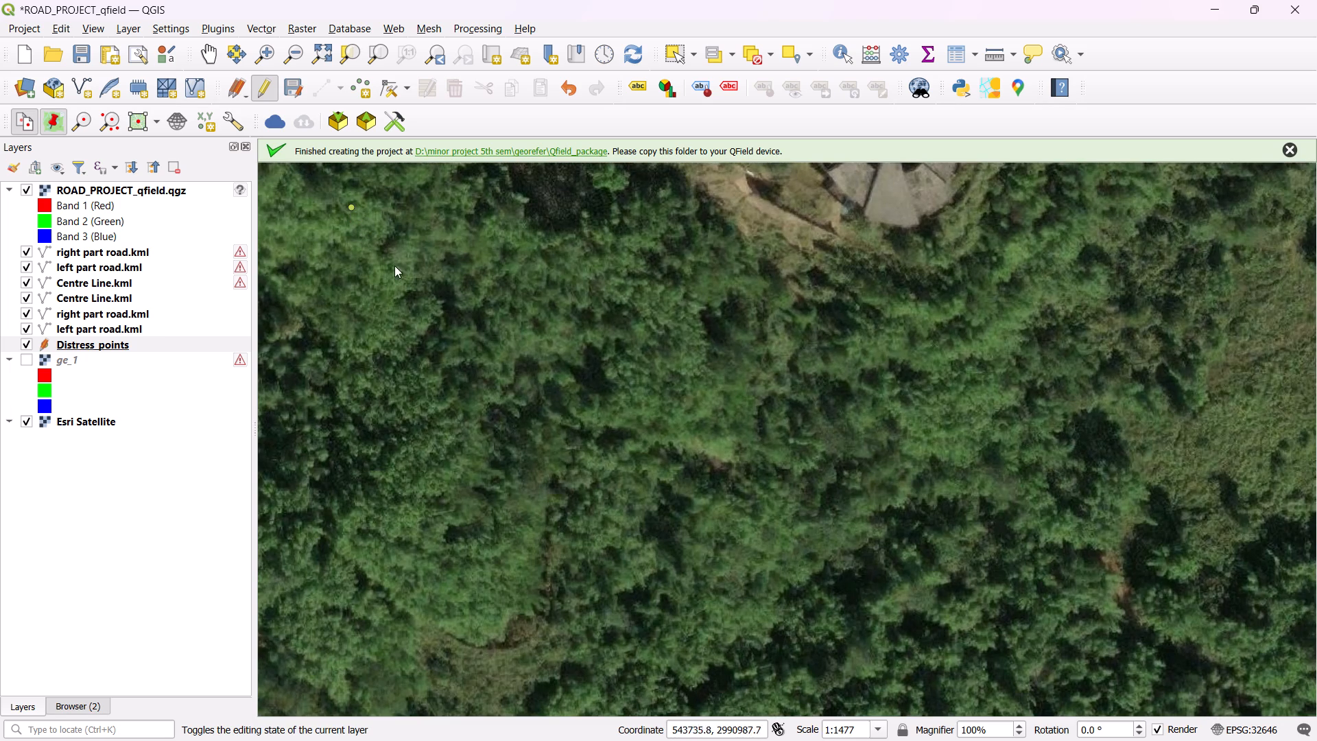
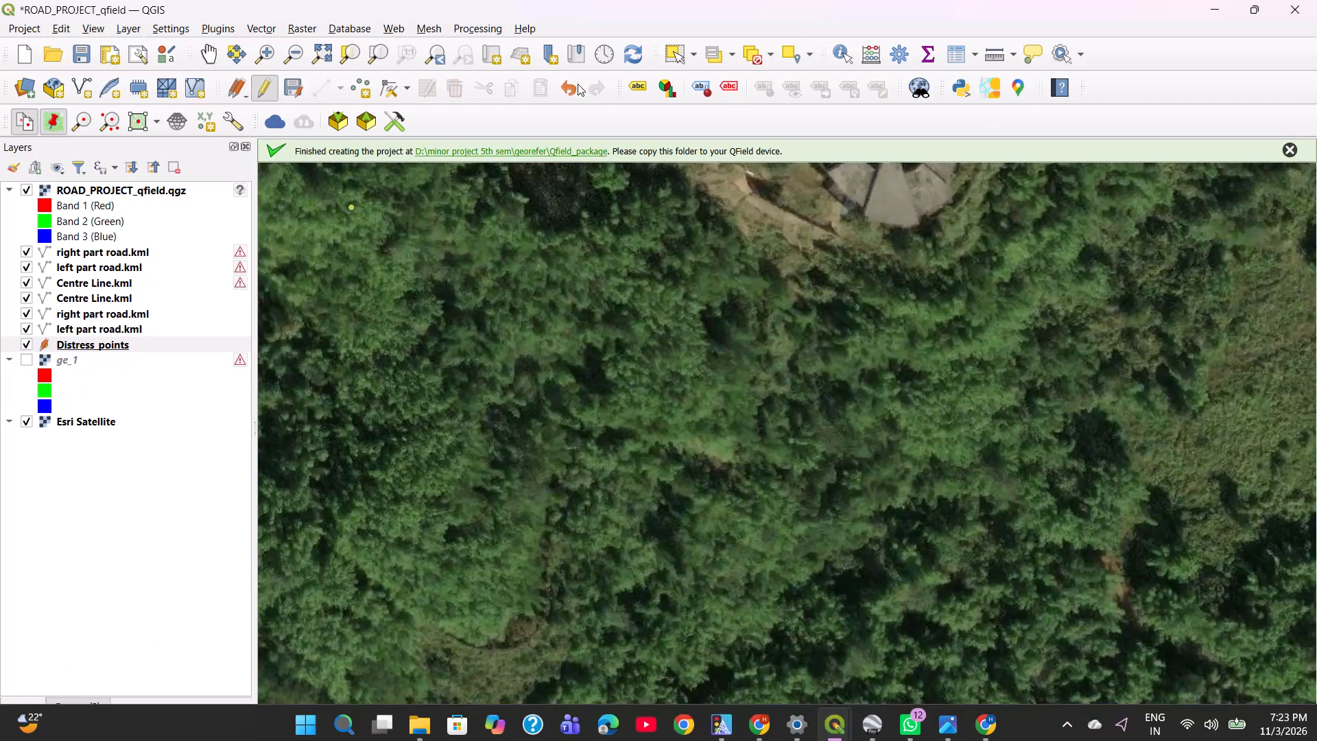
# Remove the three duplicate road line layers with broken data sources: right part road.kml, left part road.kml and Centre Line.kml.
pyautogui.click(133, 252)
pyautogui.rightClick(145, 246)
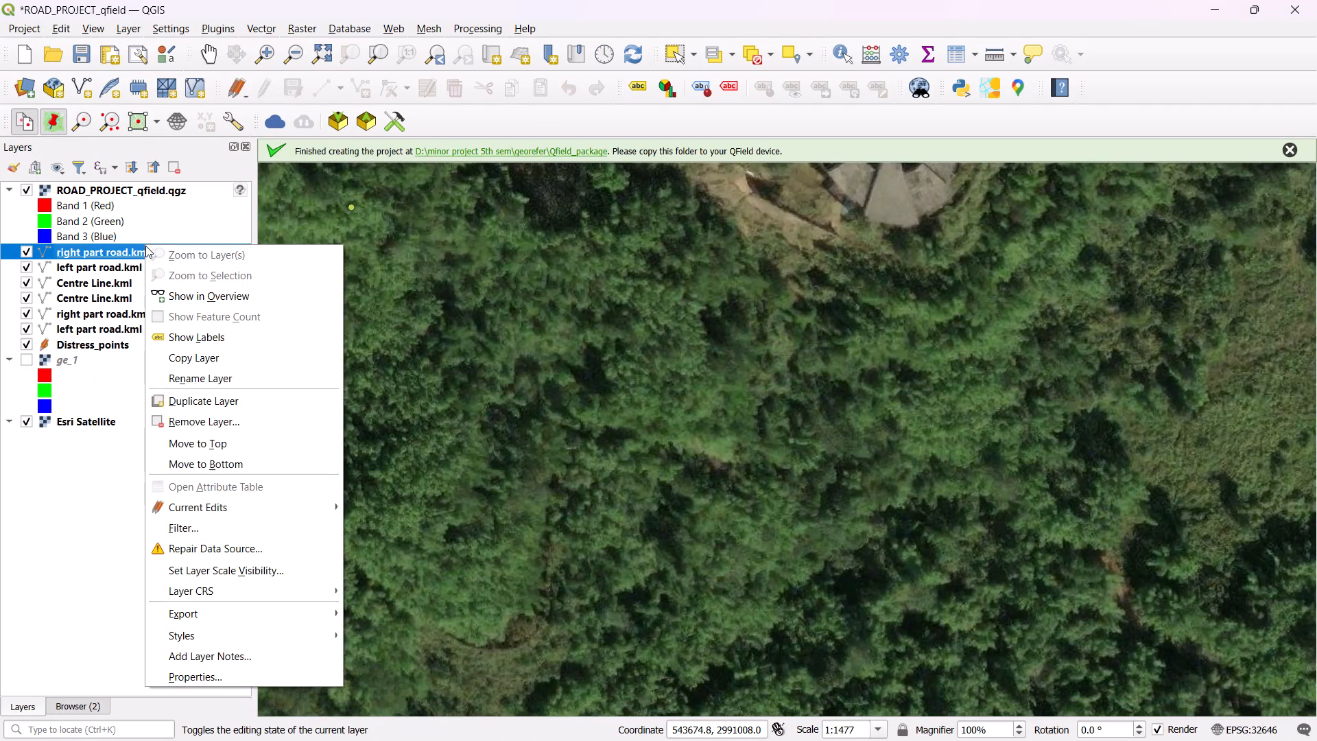
pyautogui.click(209, 416)
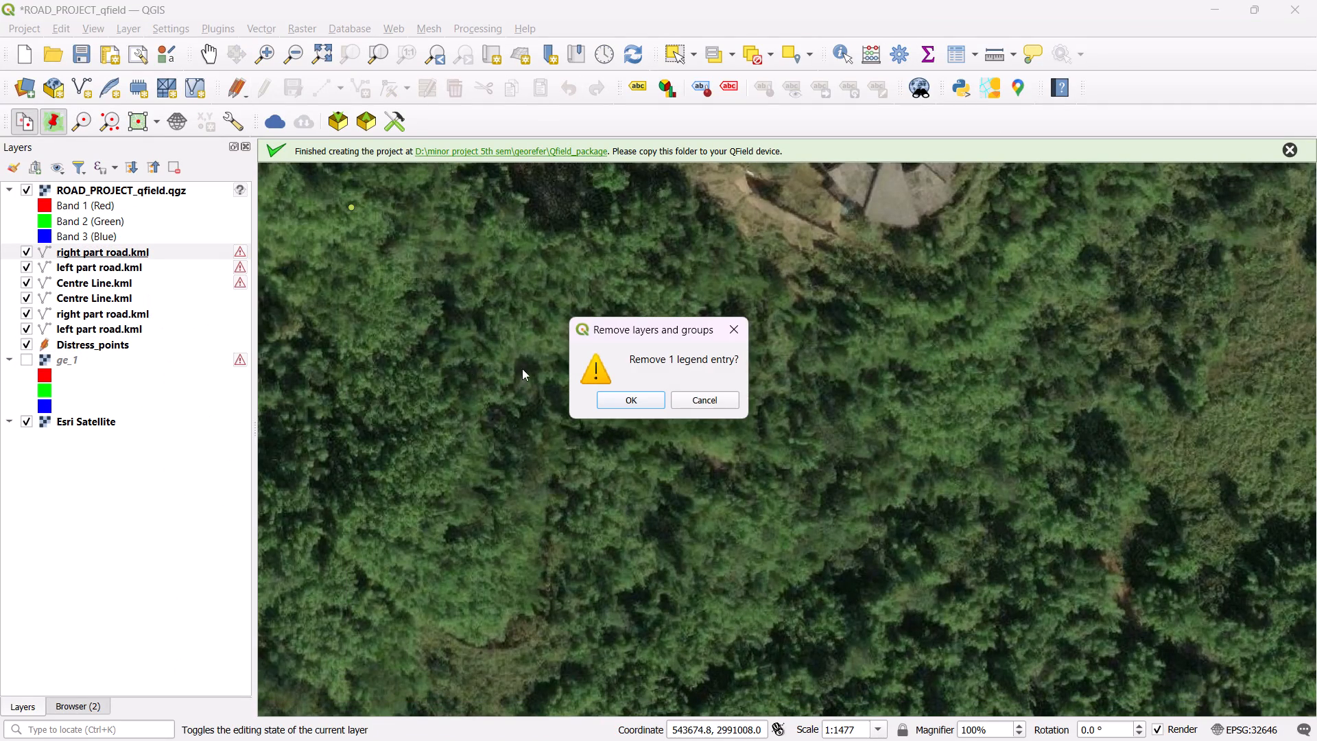
pyautogui.click(611, 404)
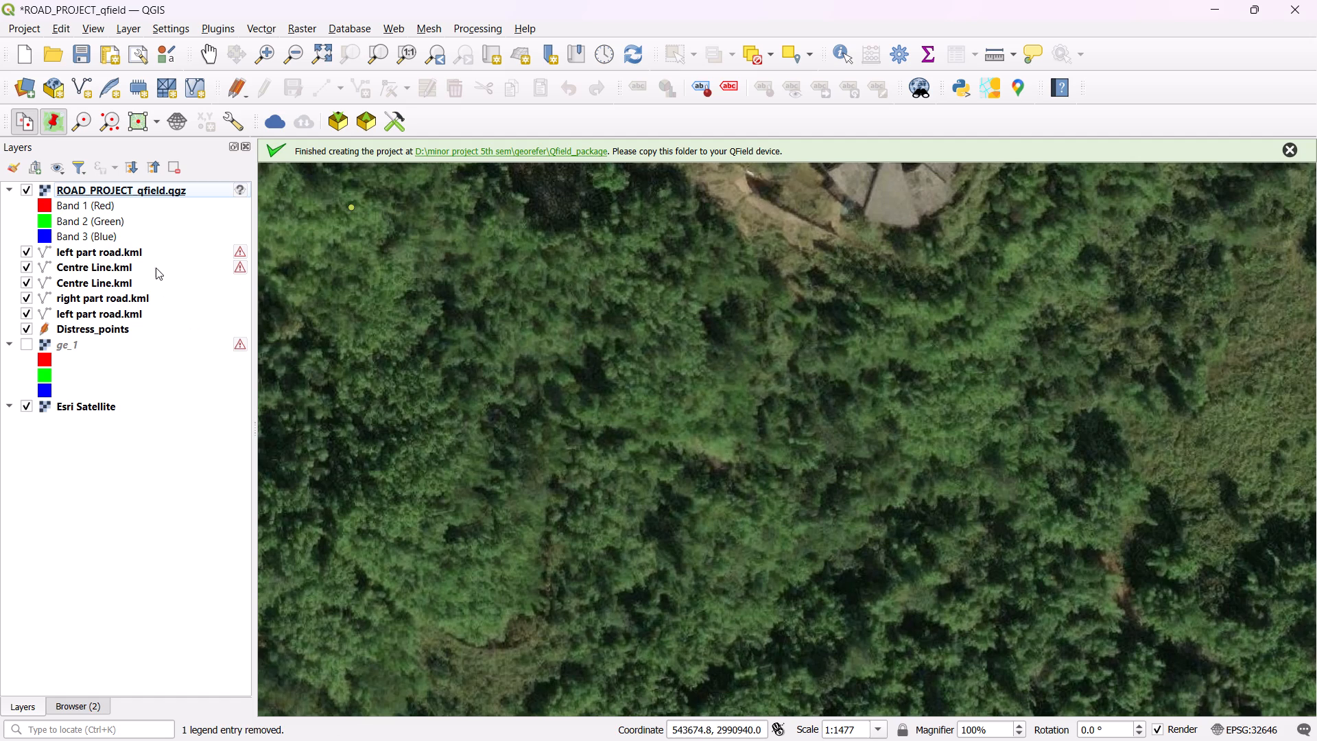
pyautogui.click(152, 251)
pyautogui.rightClick(152, 251)
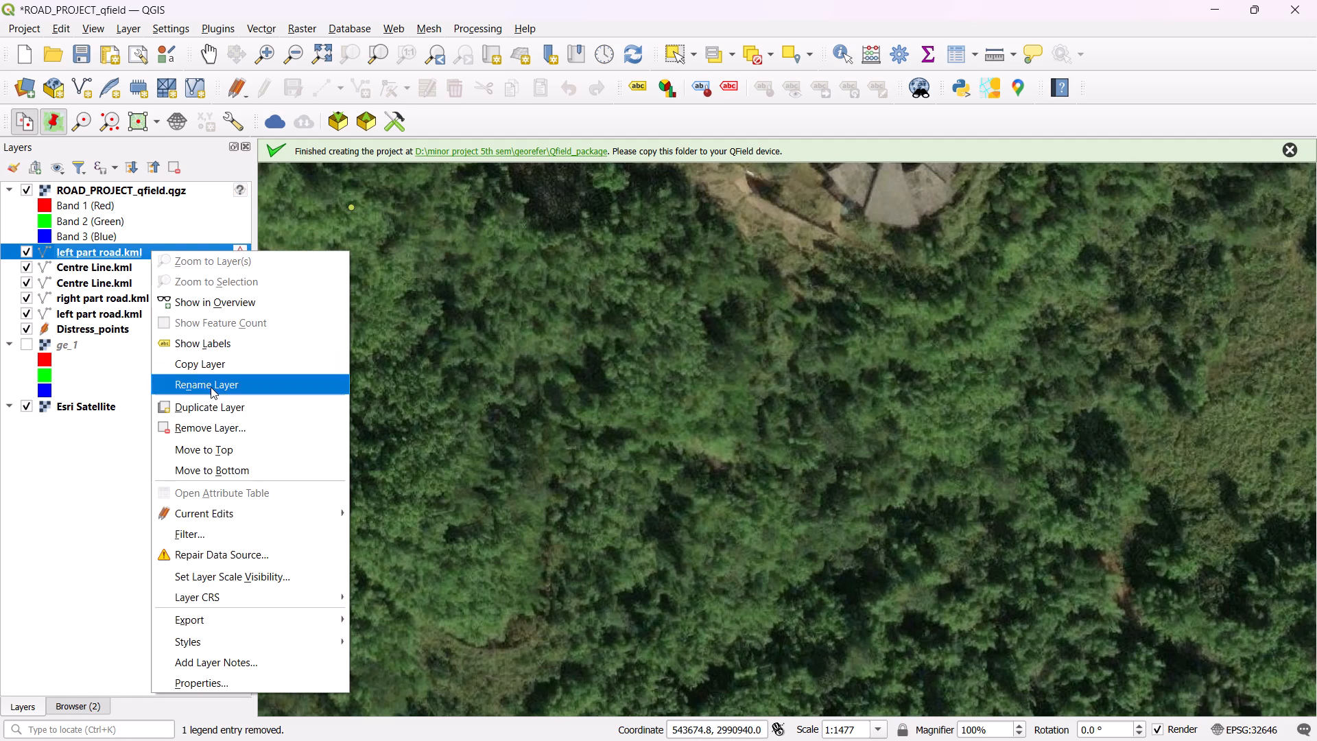
pyautogui.click(211, 423)
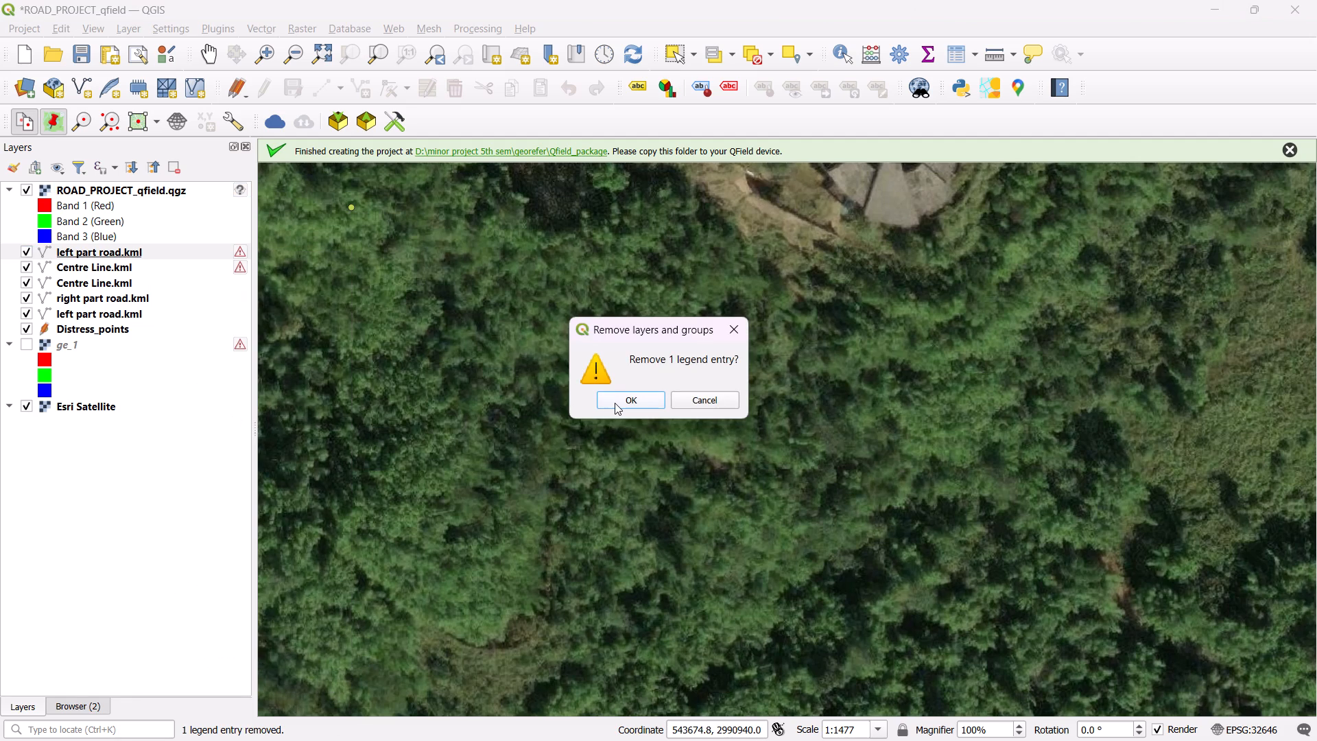
pyautogui.click(615, 403)
pyautogui.scroll(-2, 663, 403)
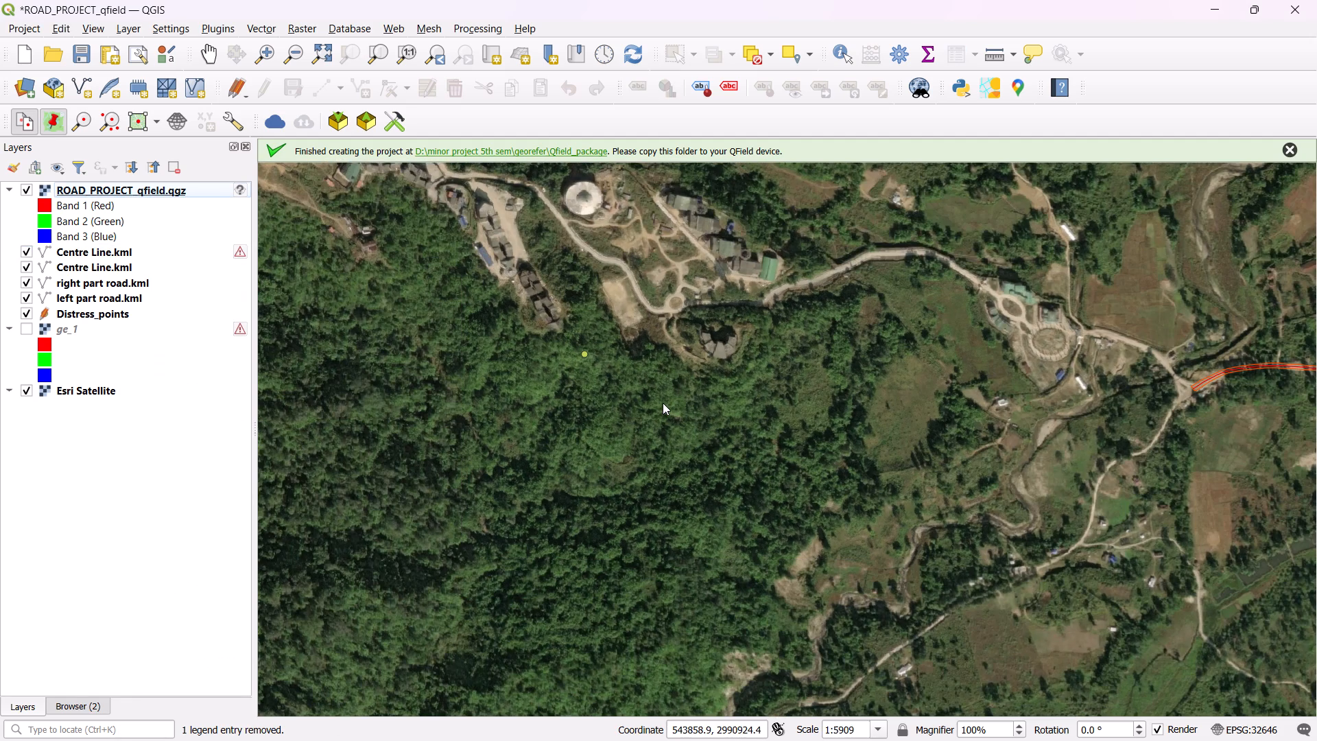
pyautogui.click(168, 253)
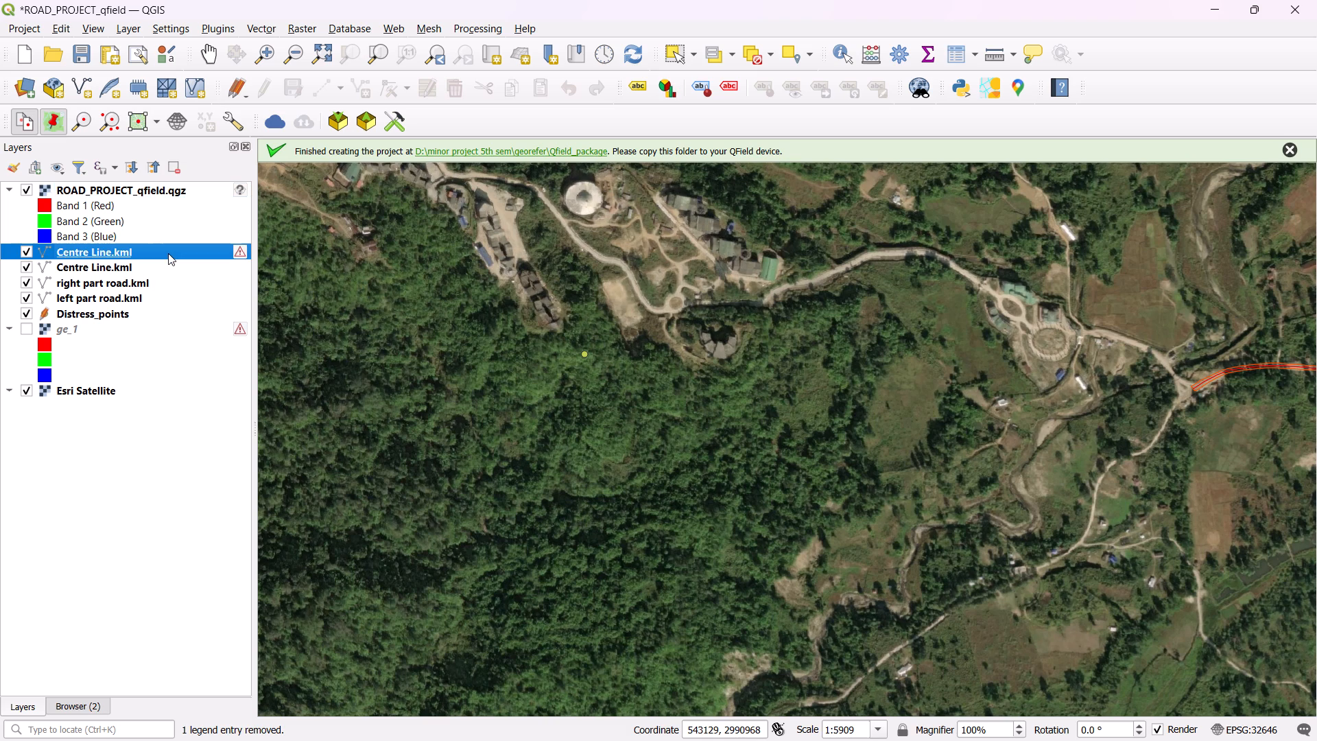
pyautogui.rightClick(168, 253)
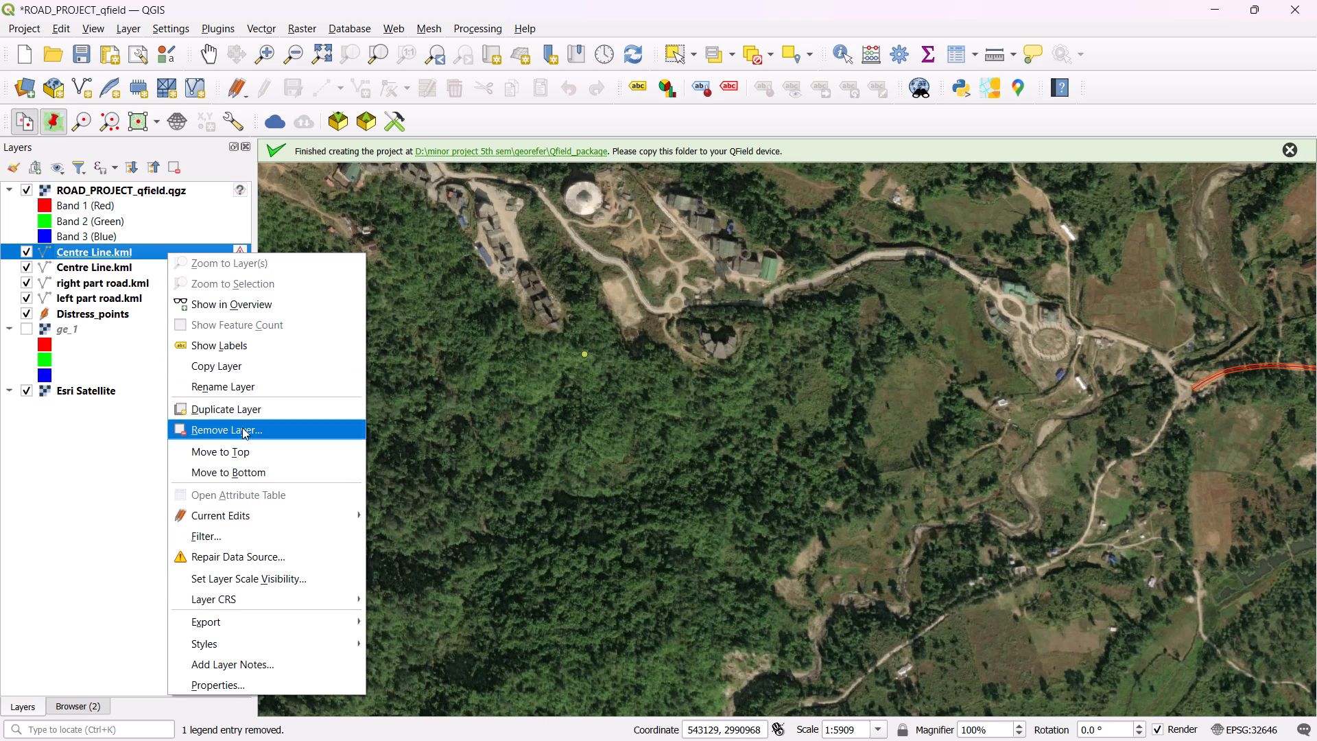
pyautogui.click(242, 427)
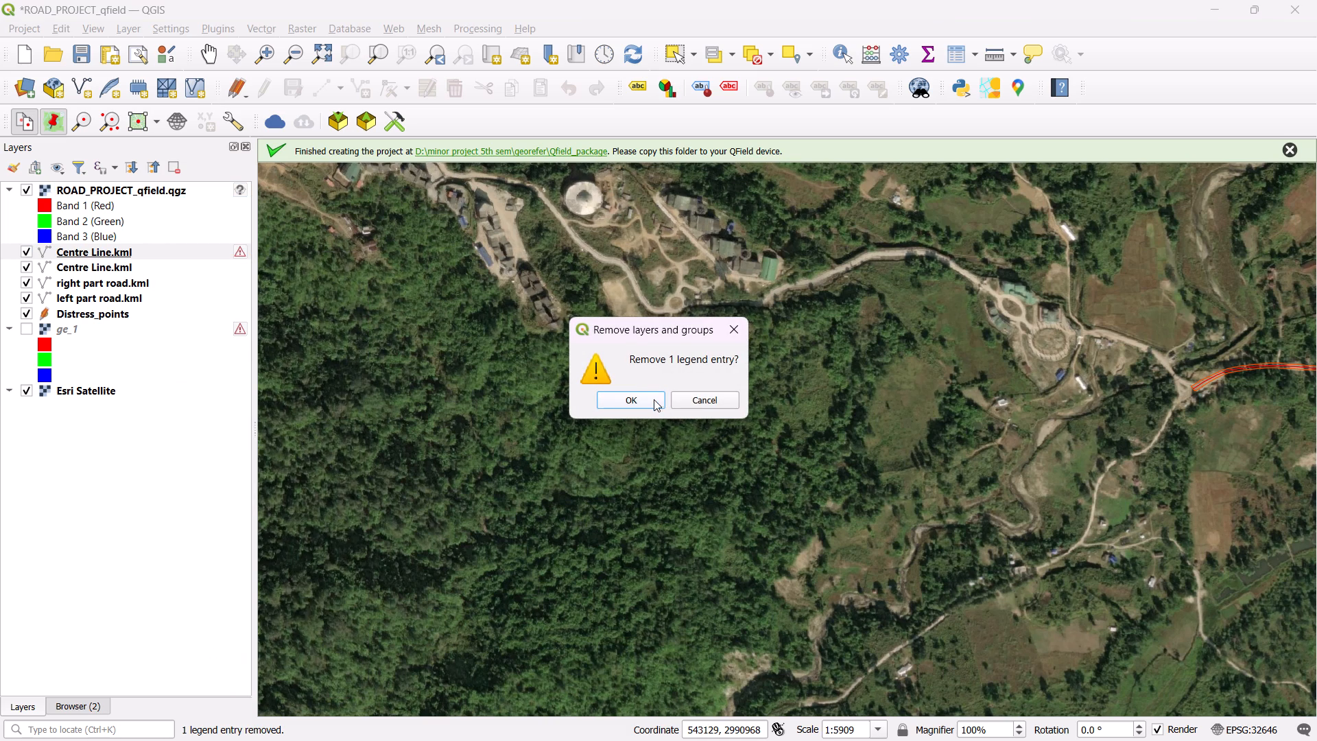
pyautogui.click(654, 399)
# Remove the unavailable ge_1 raster layer from the project.
pyautogui.click(137, 309)
pyautogui.rightClick(137, 309)
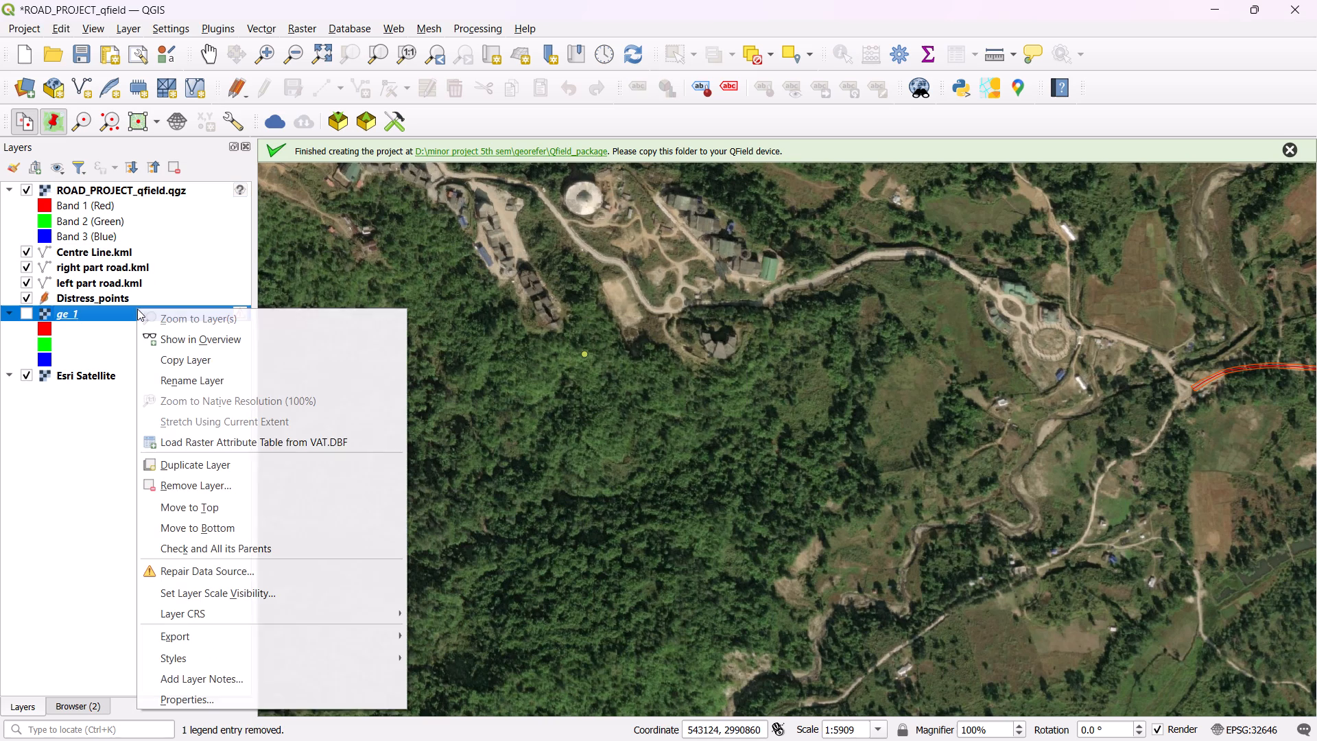
pyautogui.click(210, 484)
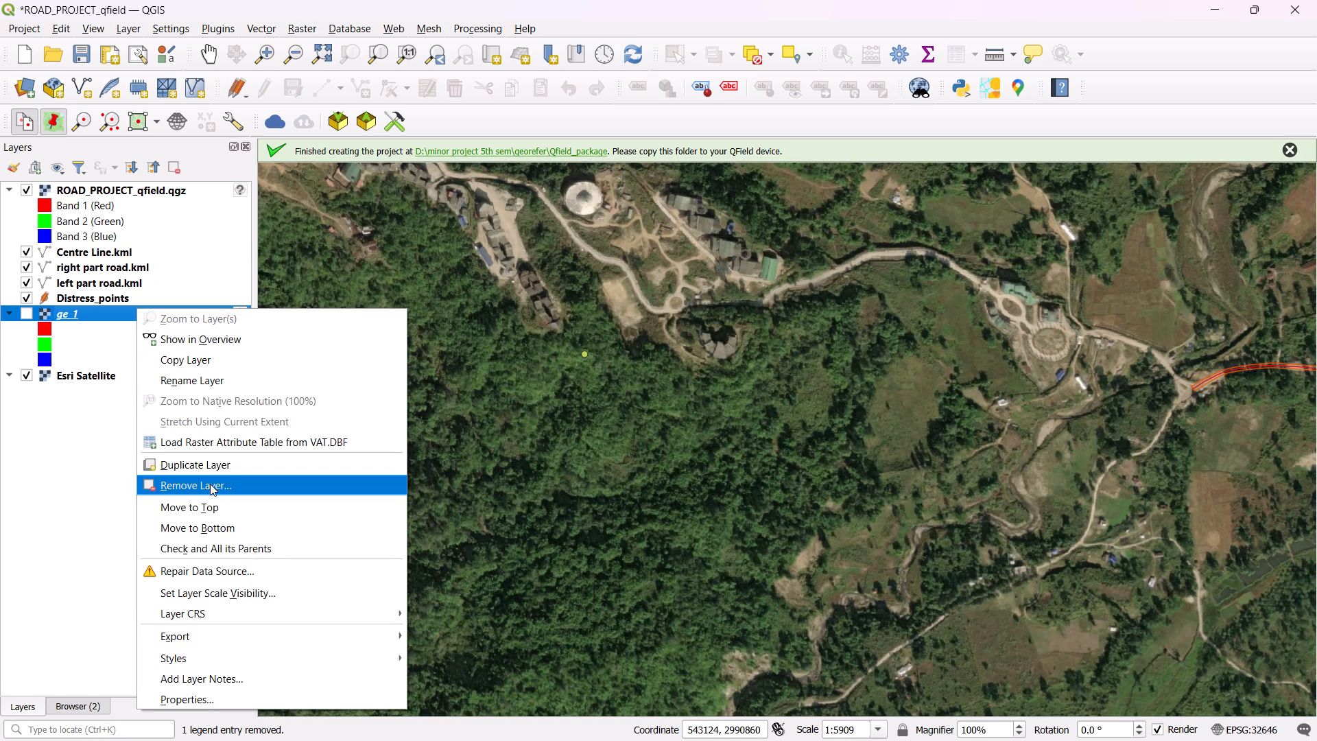
pyautogui.click(618, 404)
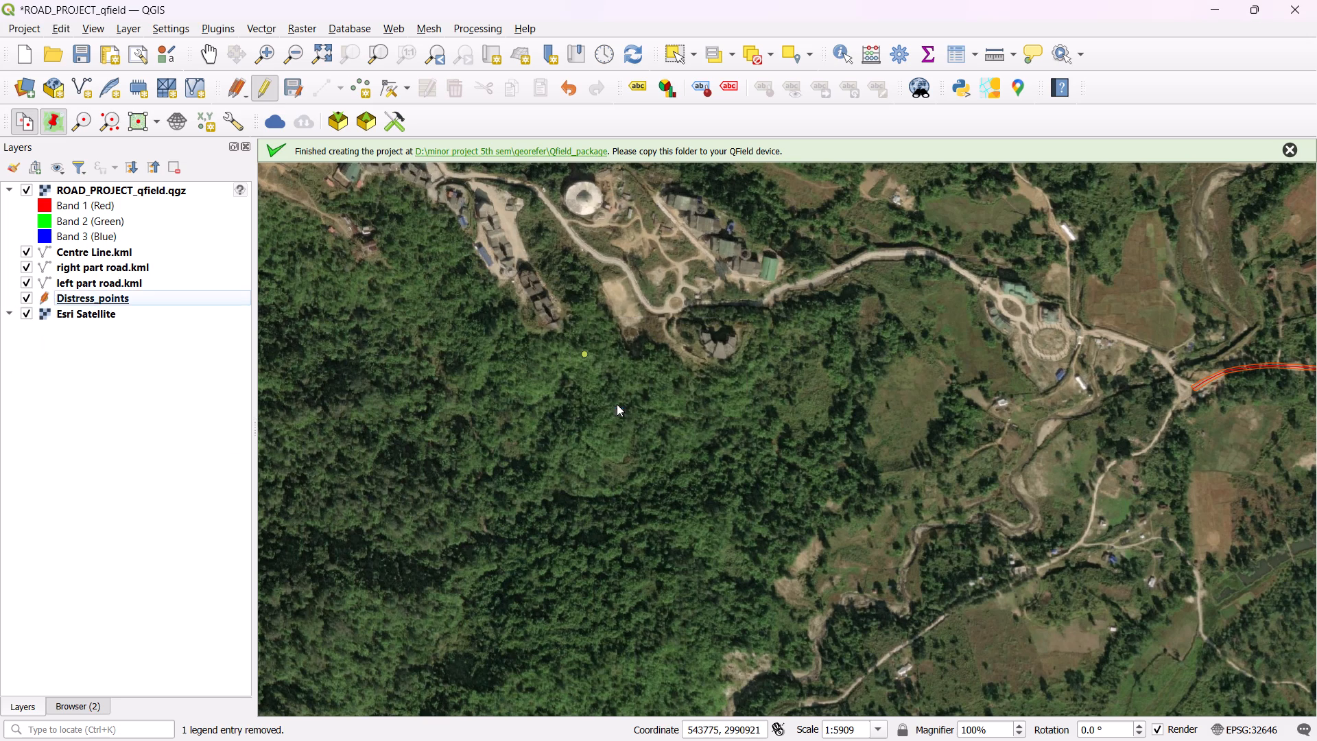
# Remove the ROAD_PROJECT_qfield.qgz raster layer from the project.
pyautogui.click(151, 193)
pyautogui.rightClick(151, 193)
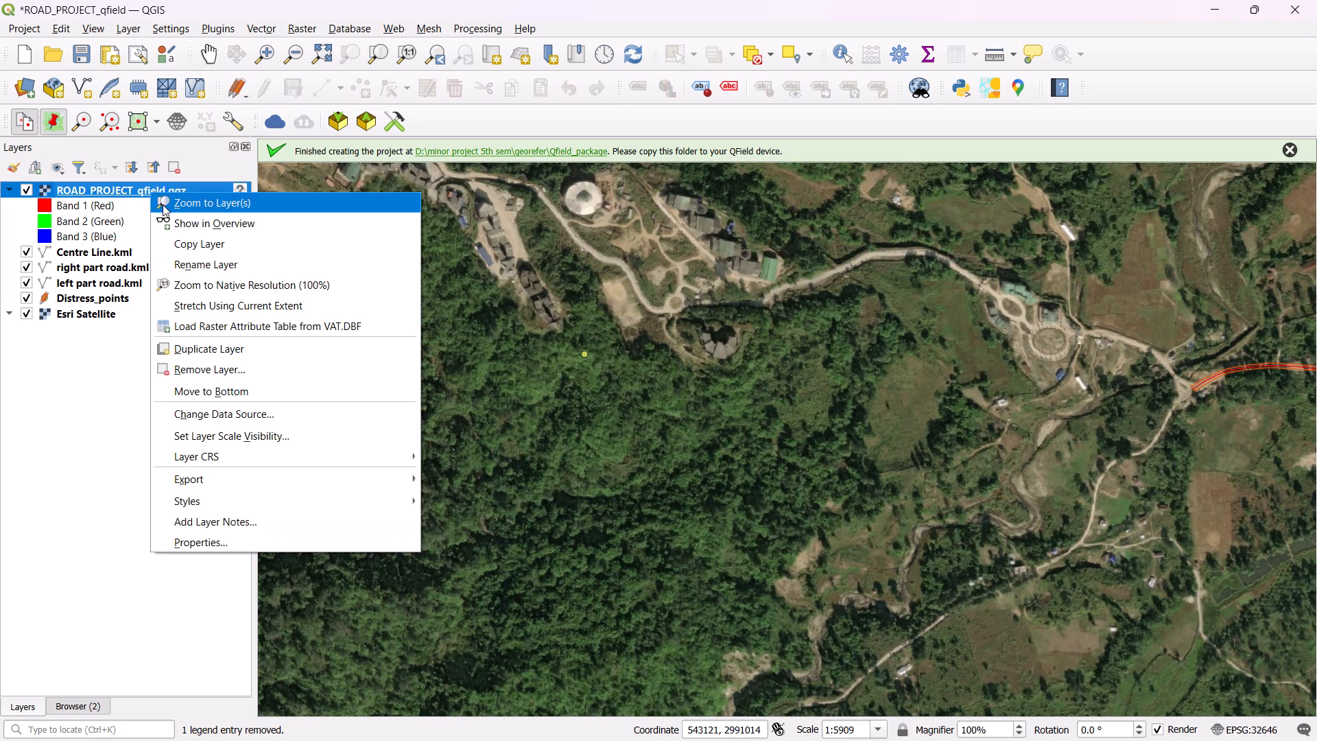
pyautogui.click(247, 362)
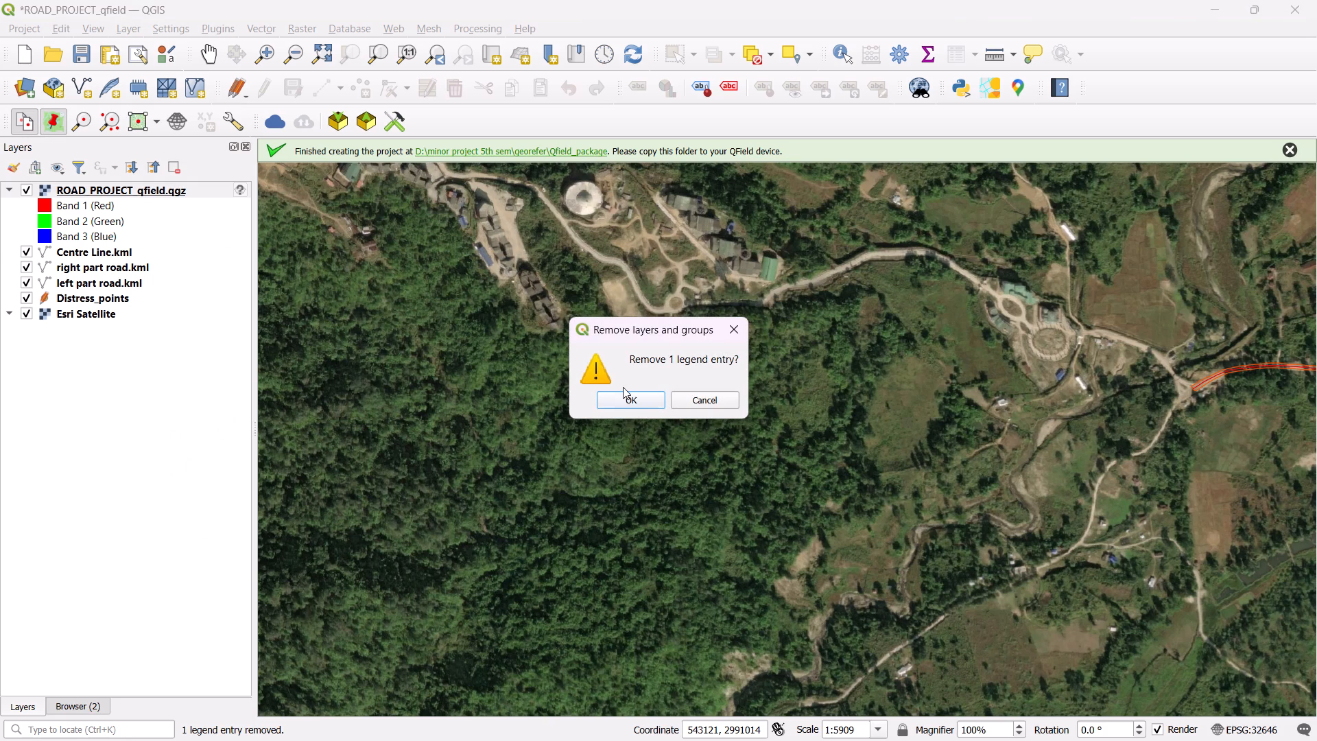
pyautogui.click(623, 396)
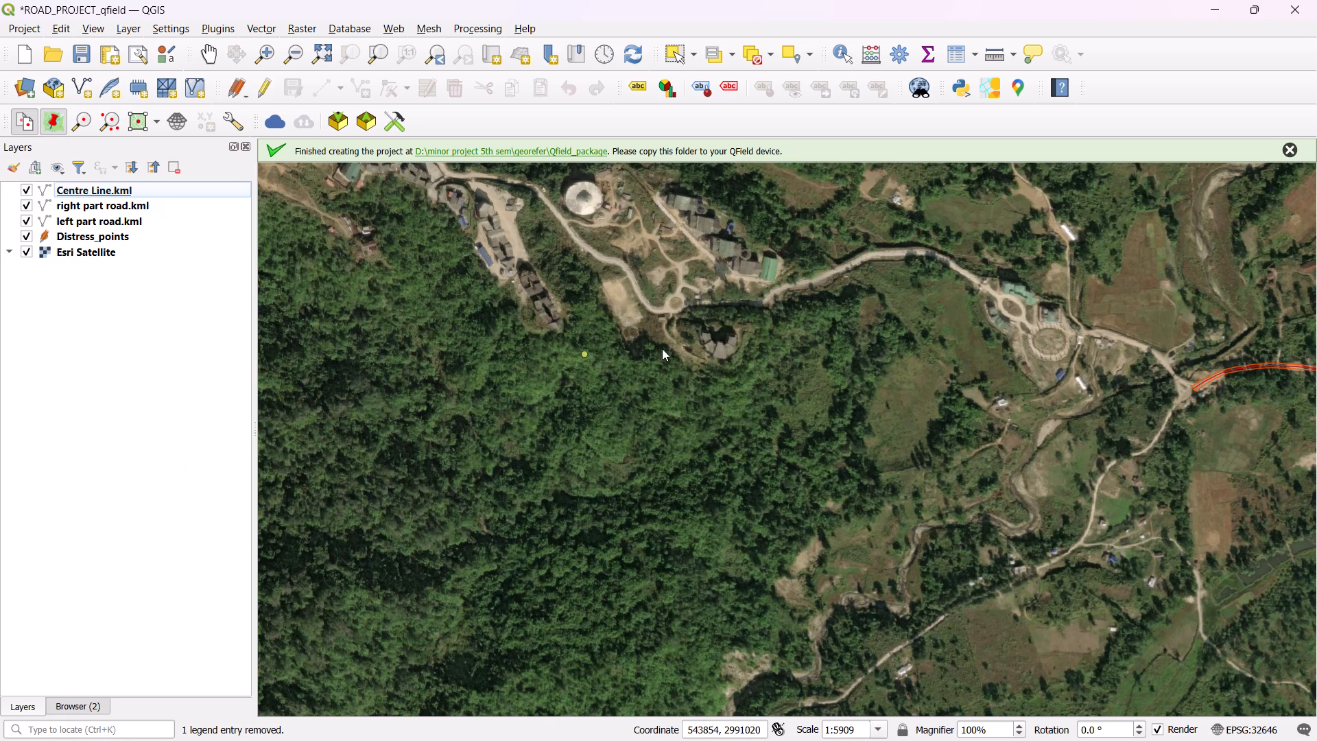
# Locate the isolated distress point in the forest west of the road on the map.
pyautogui.scroll(2, 1027, 335)
pyautogui.scroll(-2, 1027, 335)
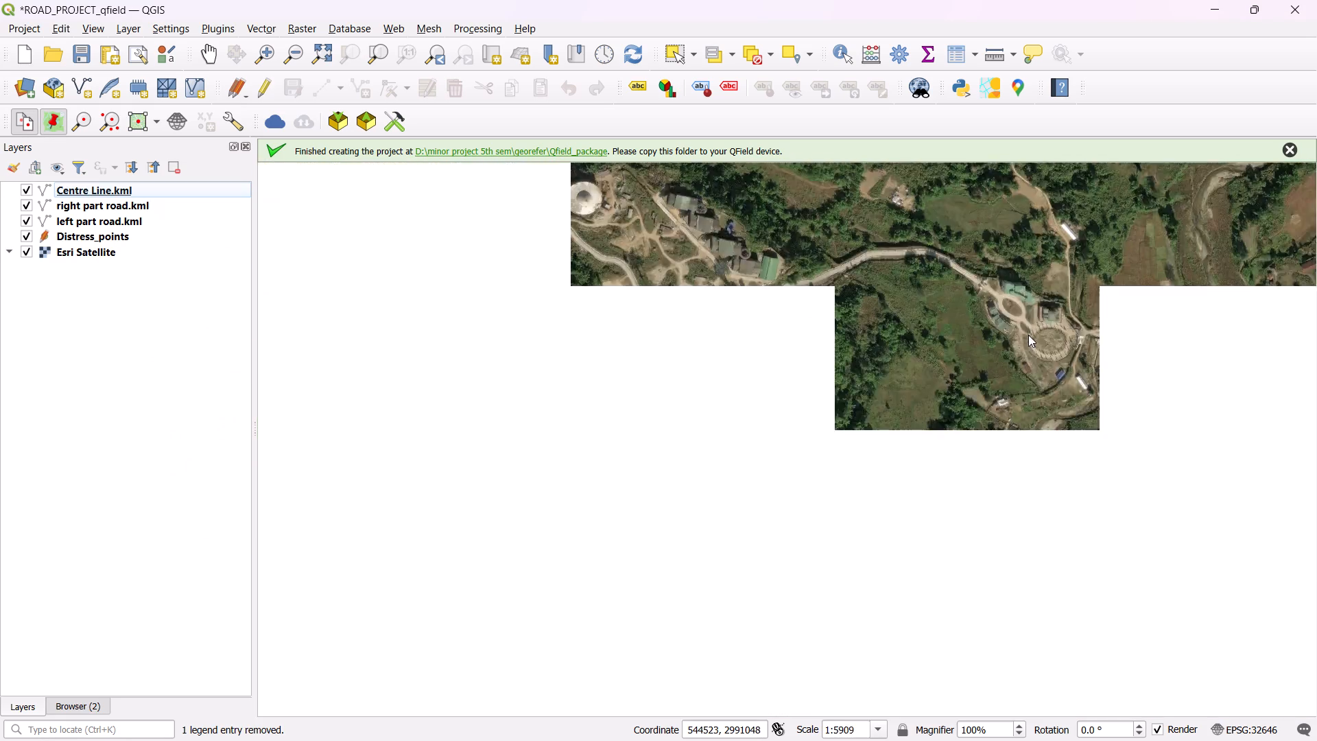
pyautogui.scroll(-2, 1028, 335)
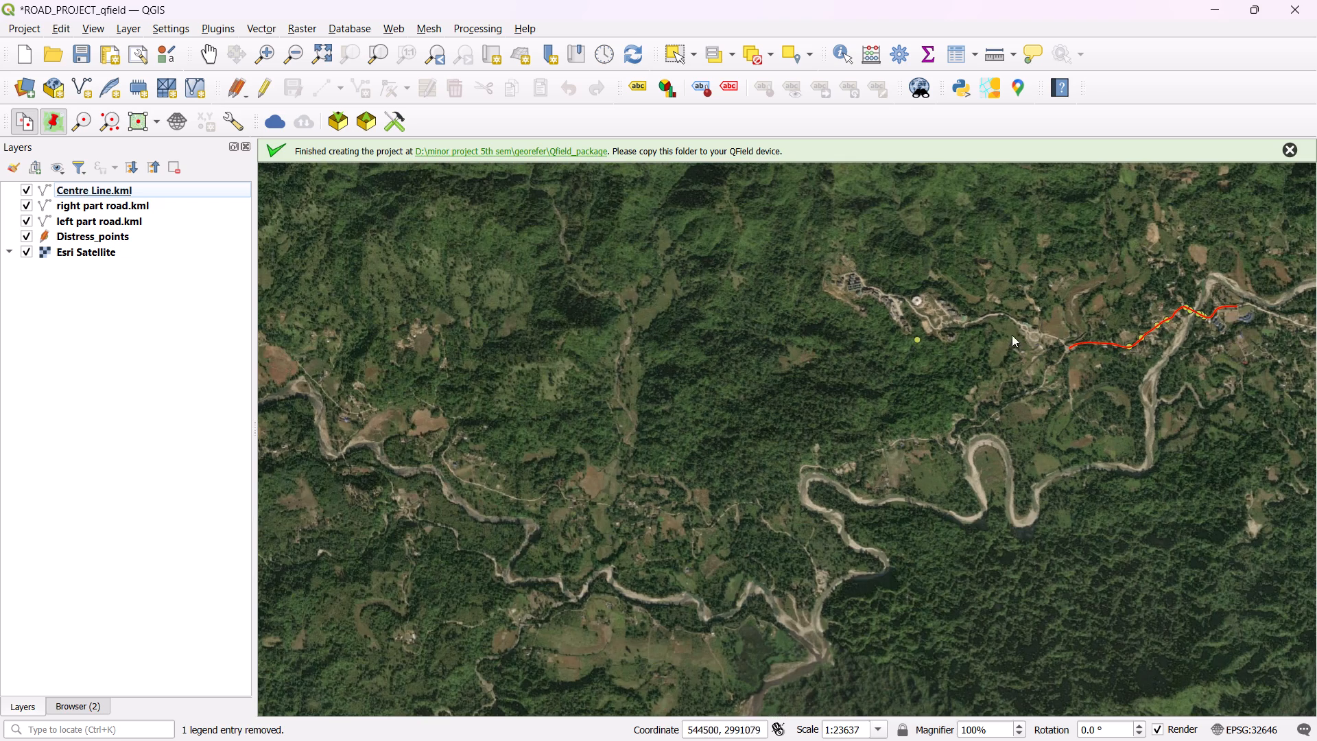
pyautogui.scroll(1, 936, 344)
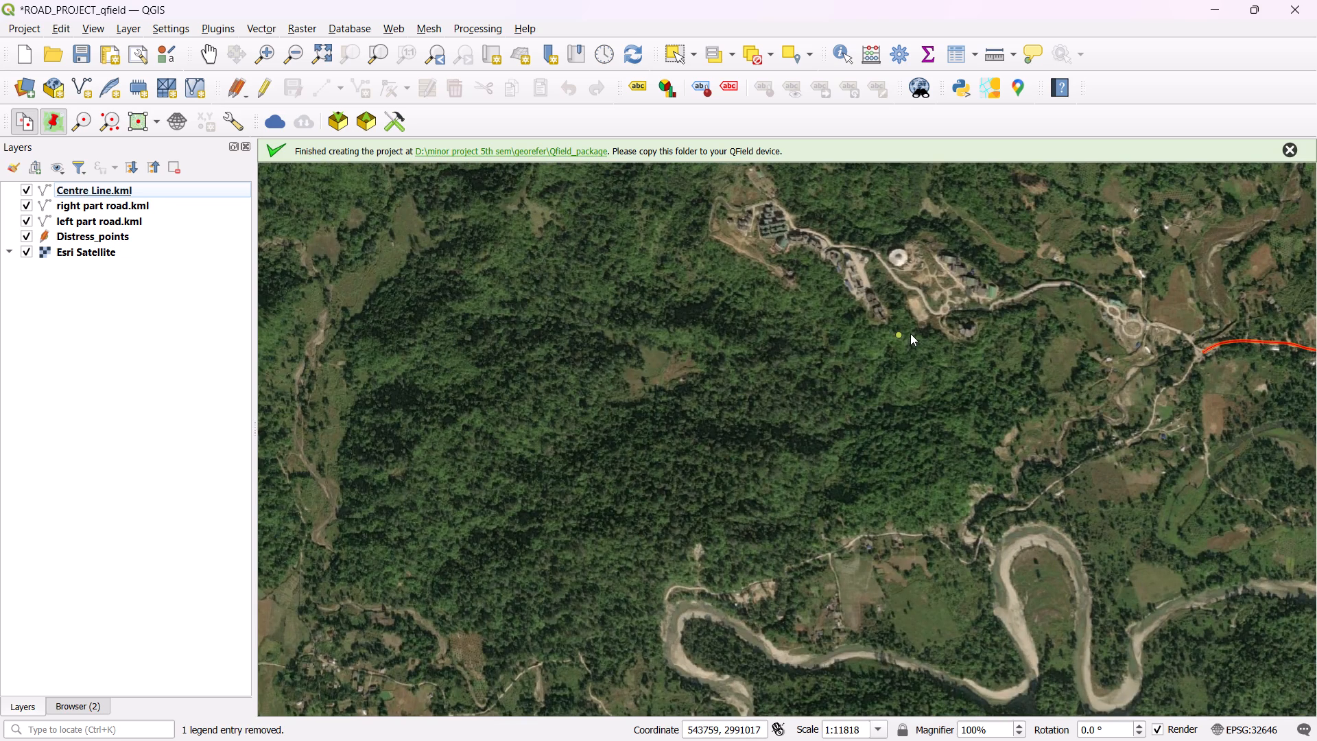
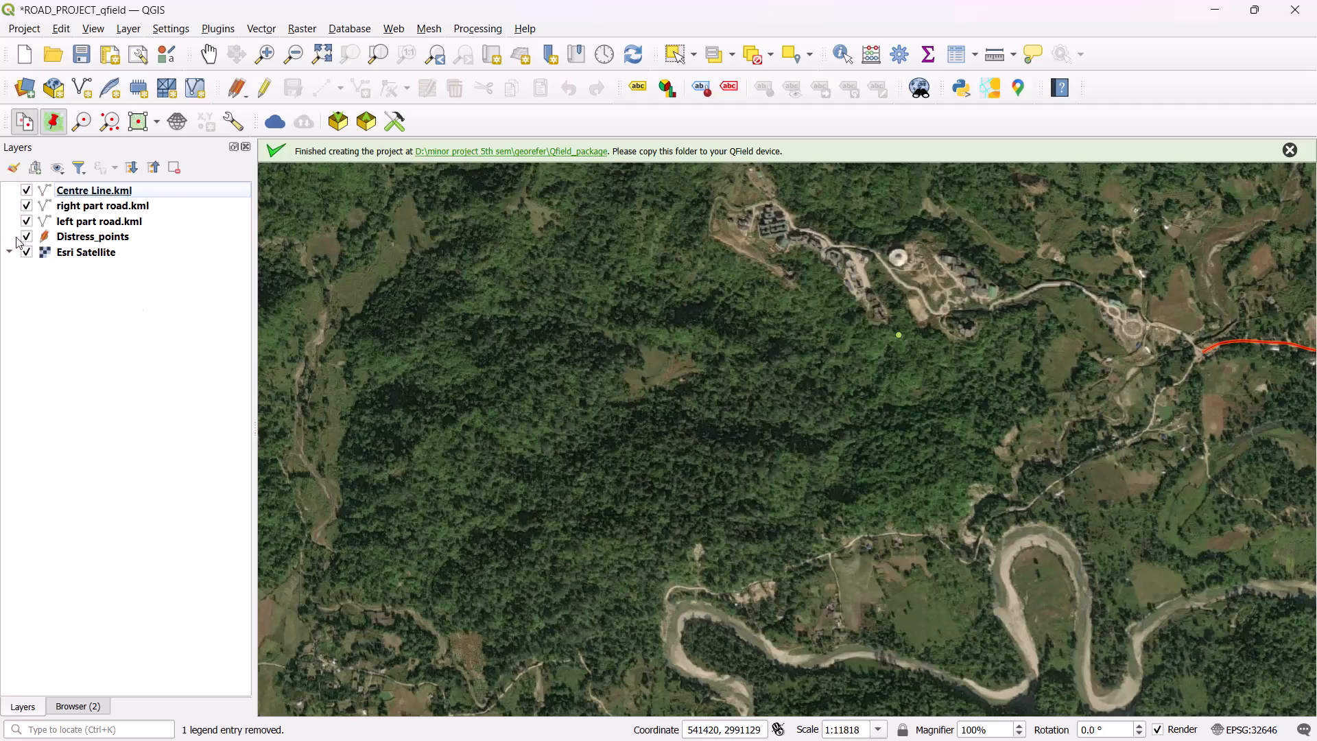
# Delete the empty record with fid 1 from the Distress_points attribute table.
pyautogui.click(157, 234)
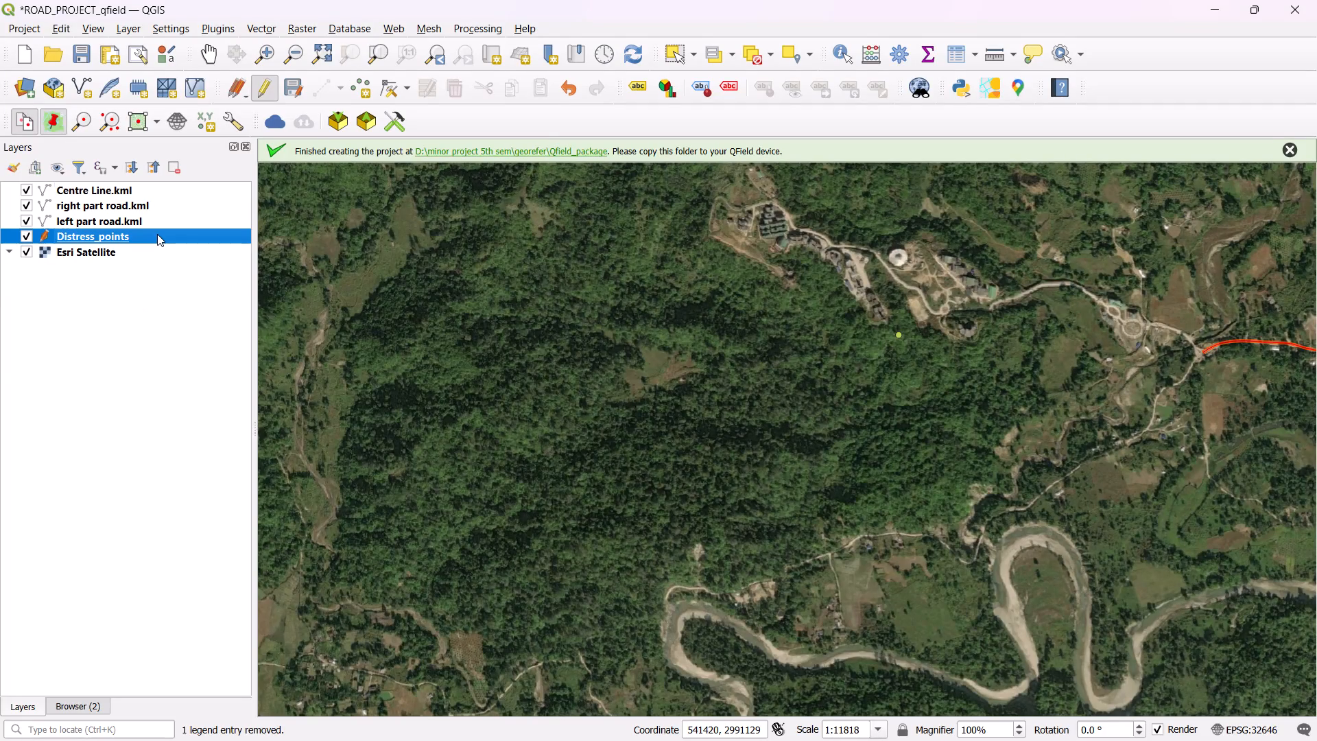
pyautogui.rightClick(157, 234)
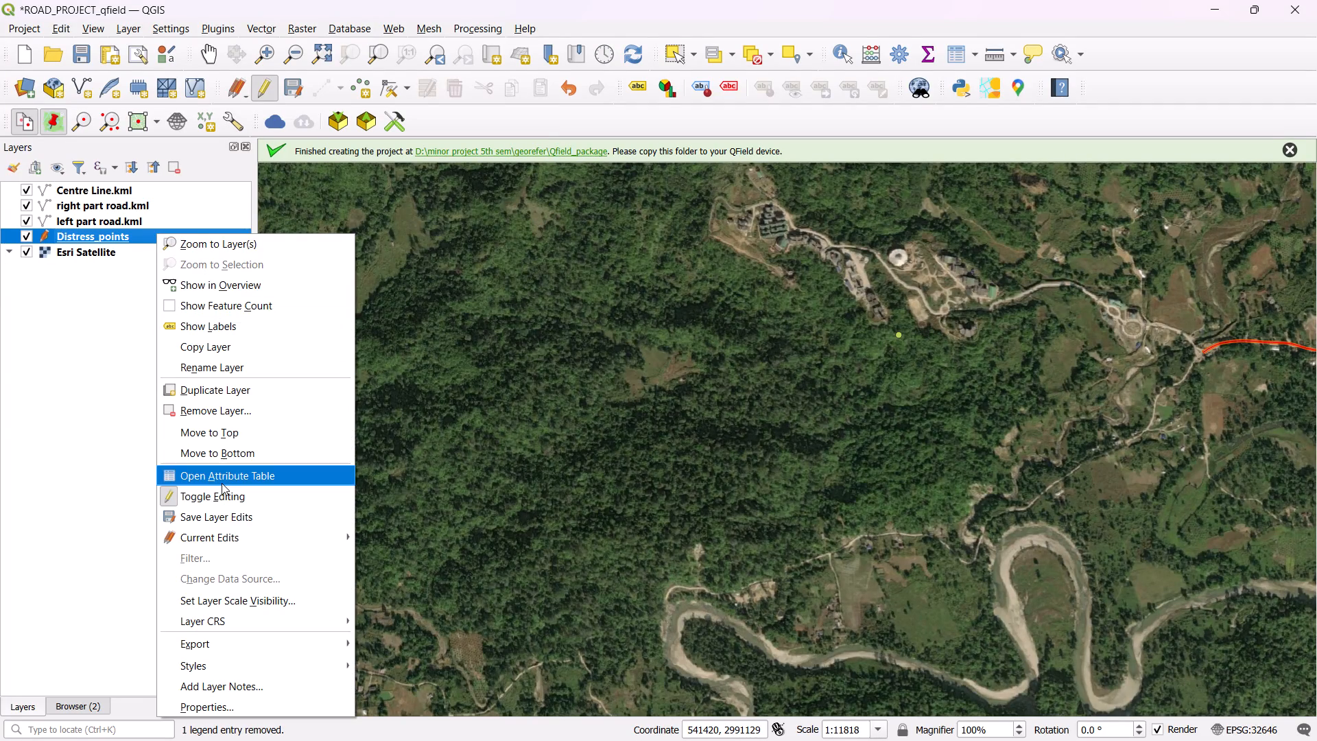
pyautogui.click(222, 483)
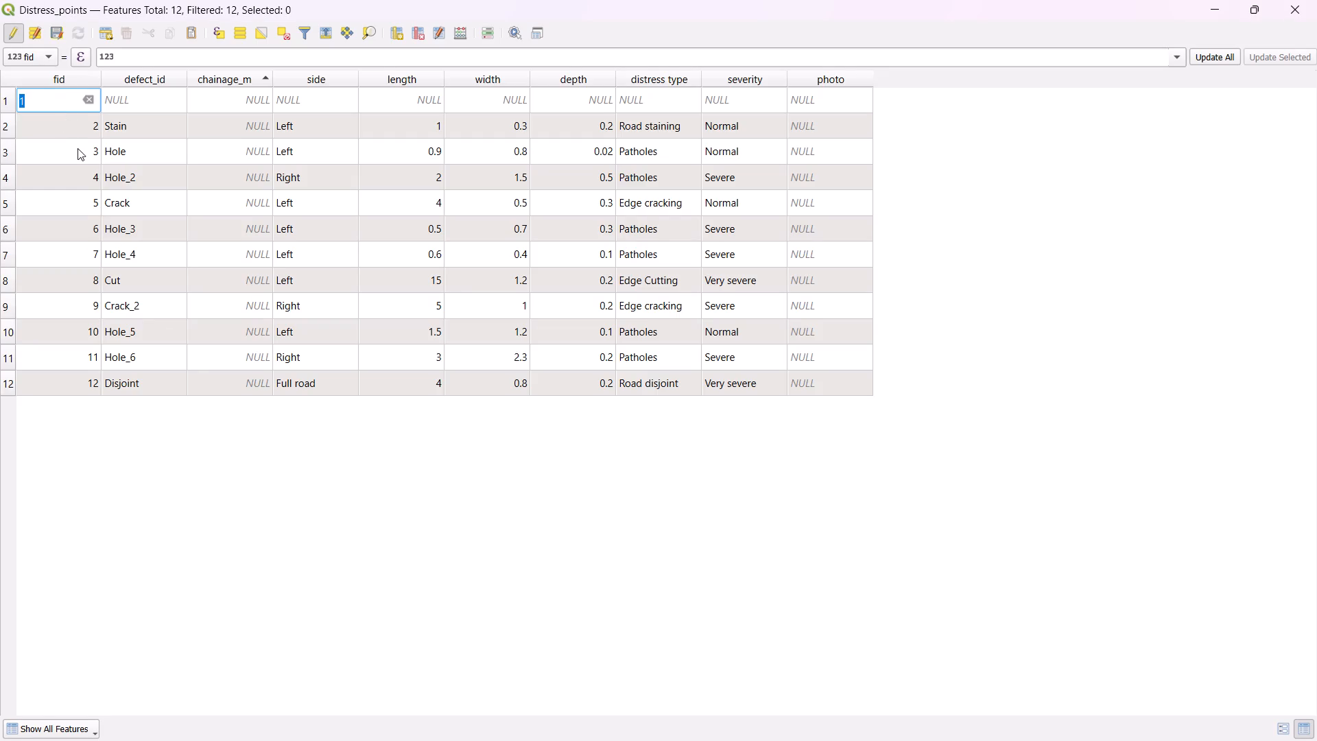
pyautogui.click(84, 106)
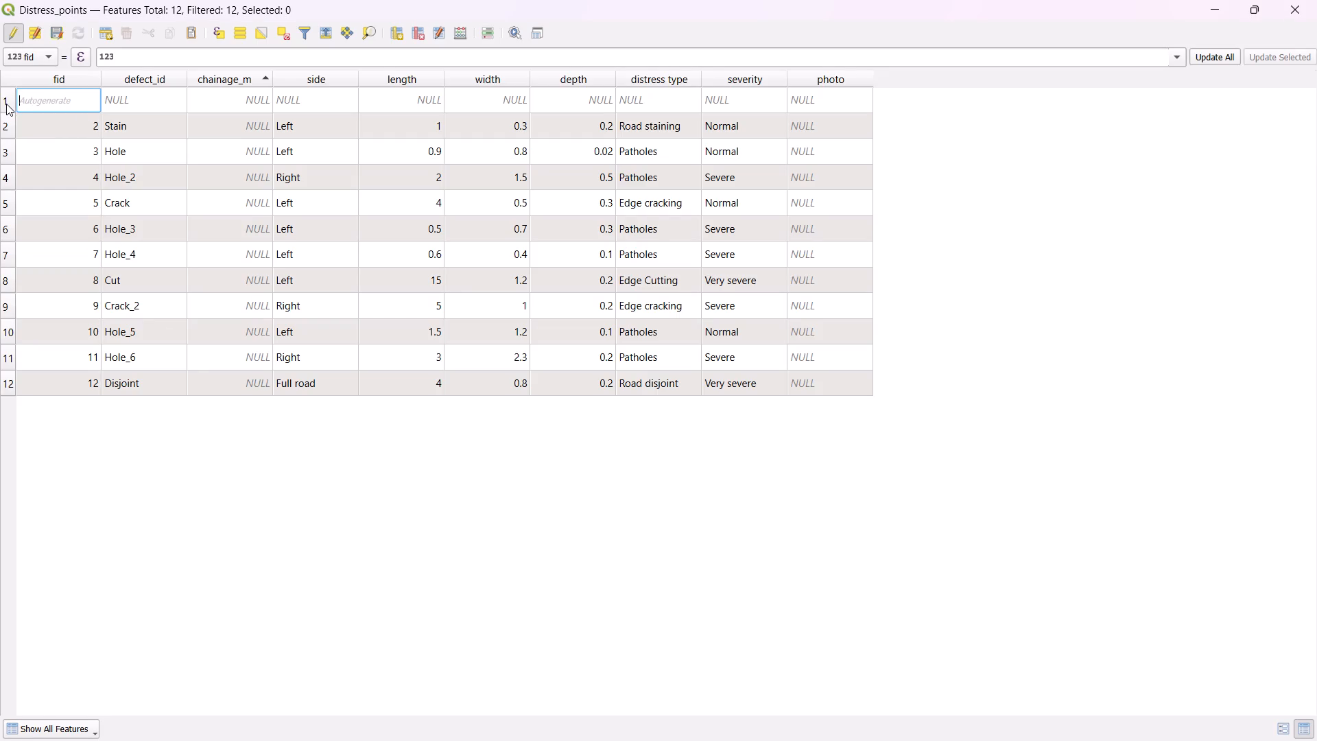
pyautogui.click(6, 104)
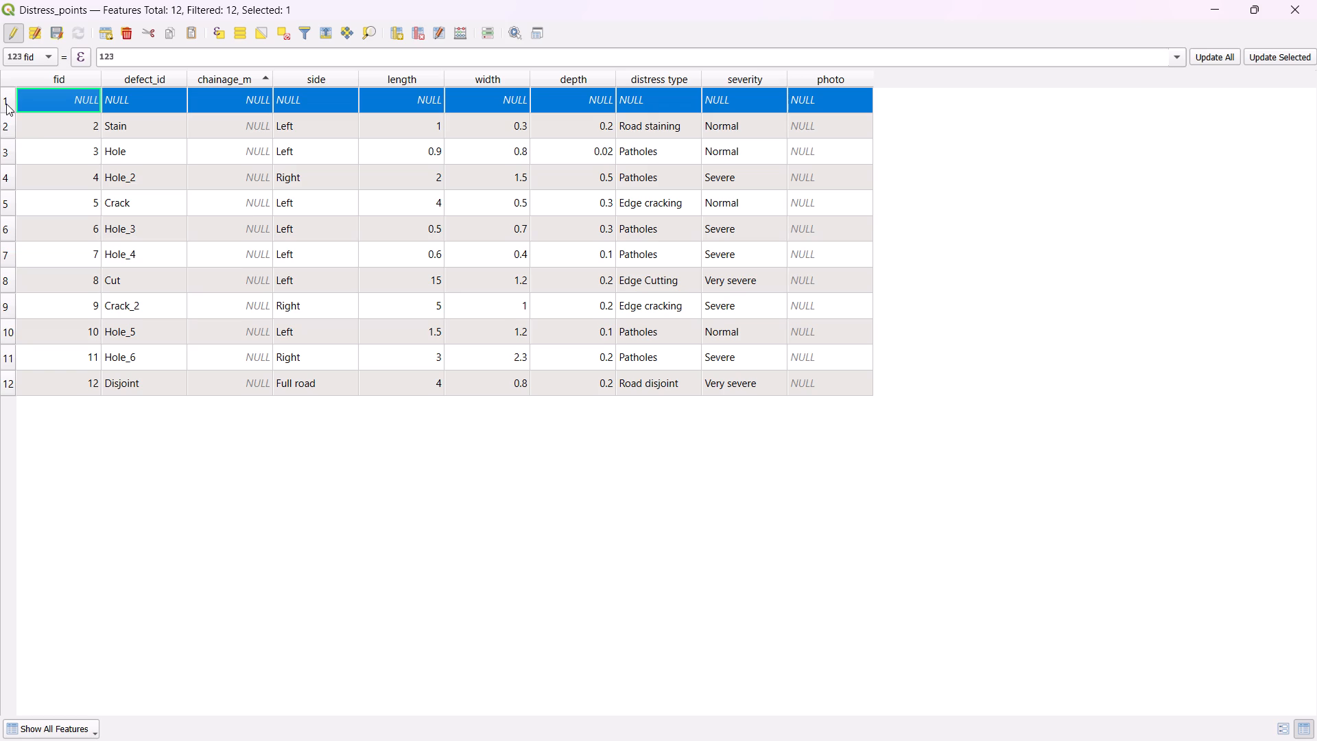
pyautogui.rightClick(88, 101)
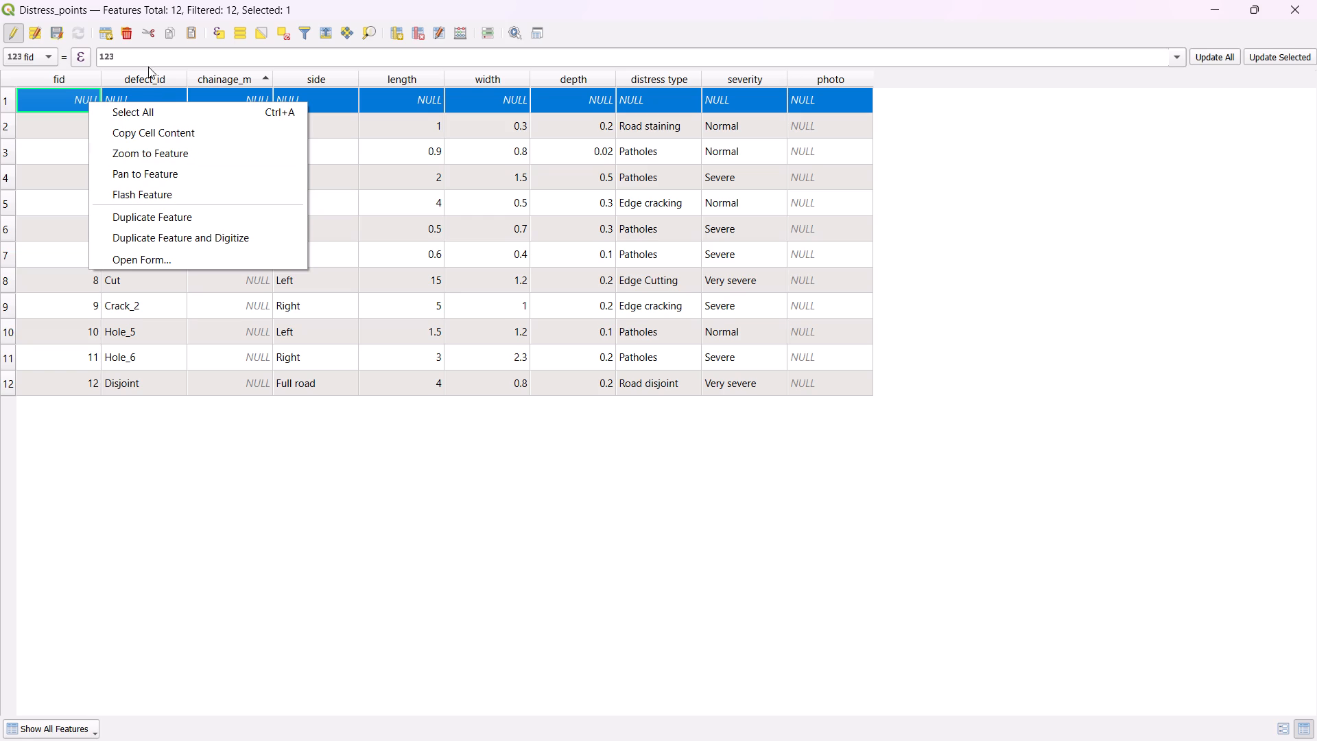
pyautogui.click(177, 96)
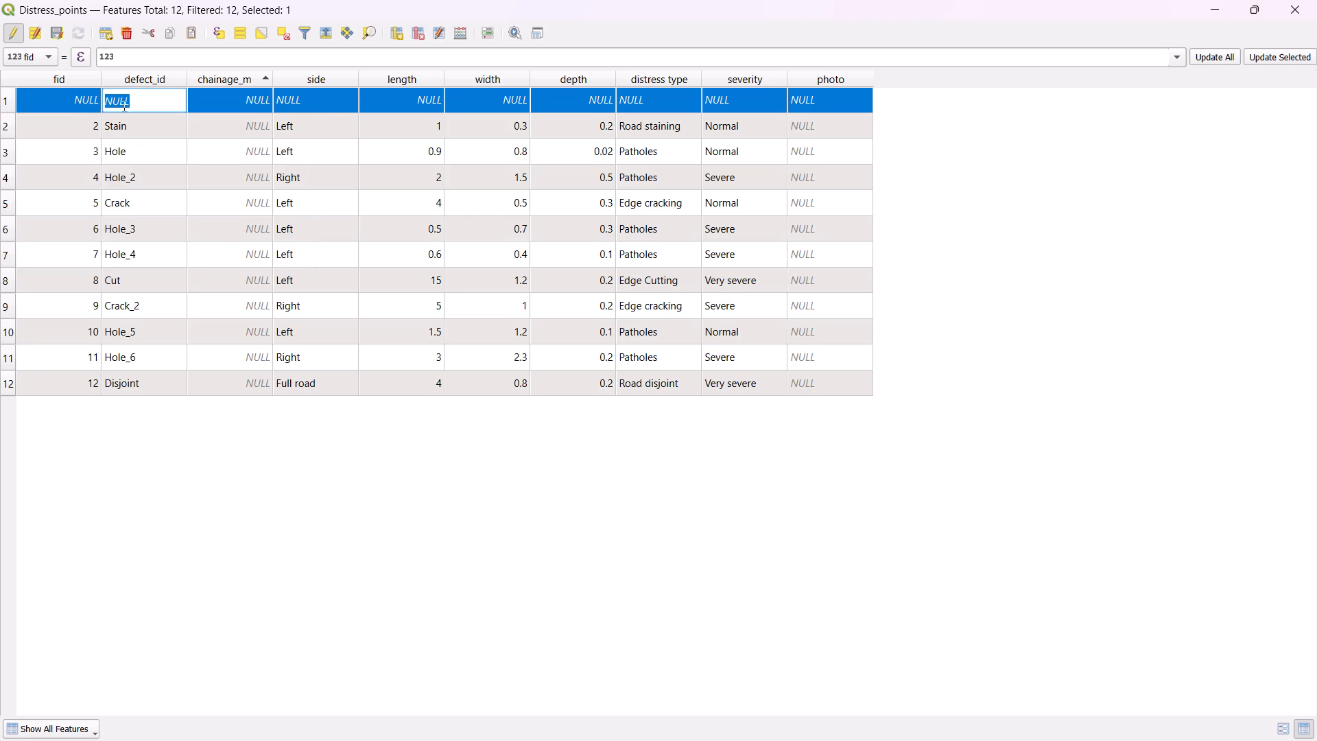
pyautogui.click(10, 96)
pyautogui.click(10, 96)
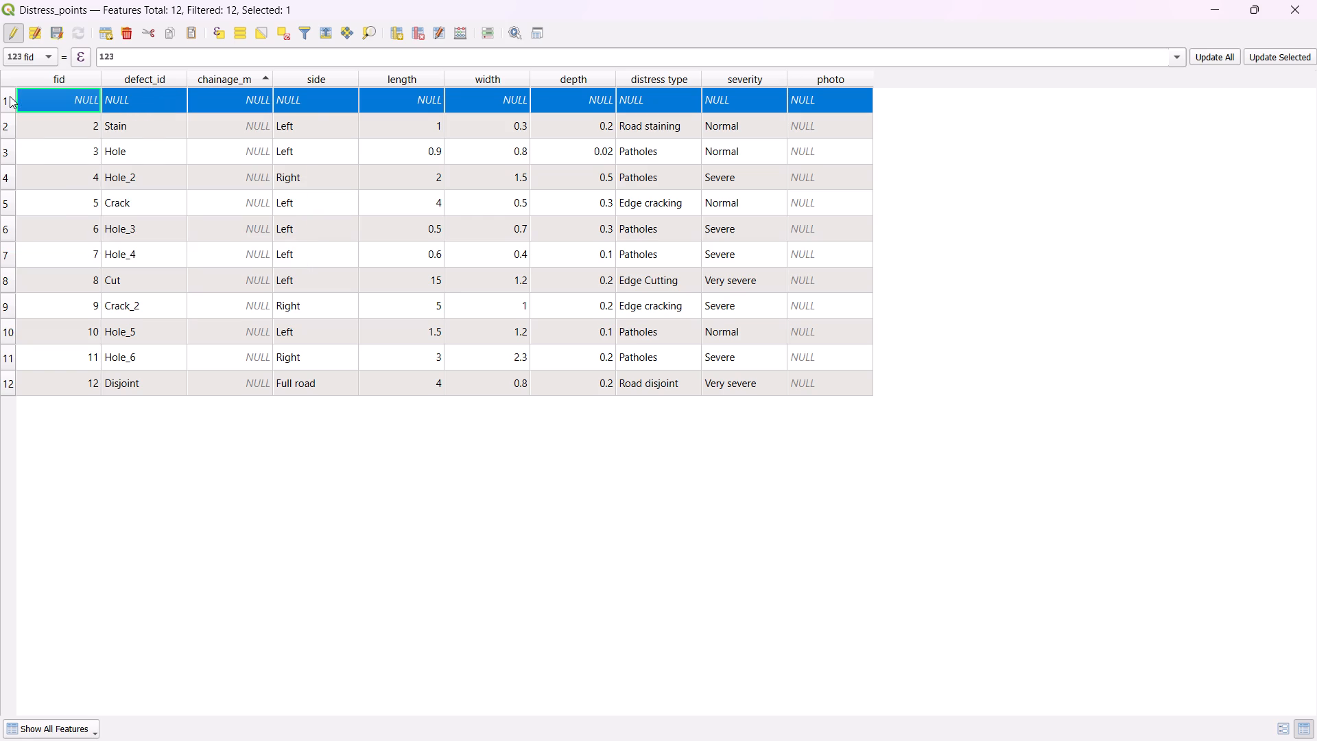
pyautogui.click(123, 38)
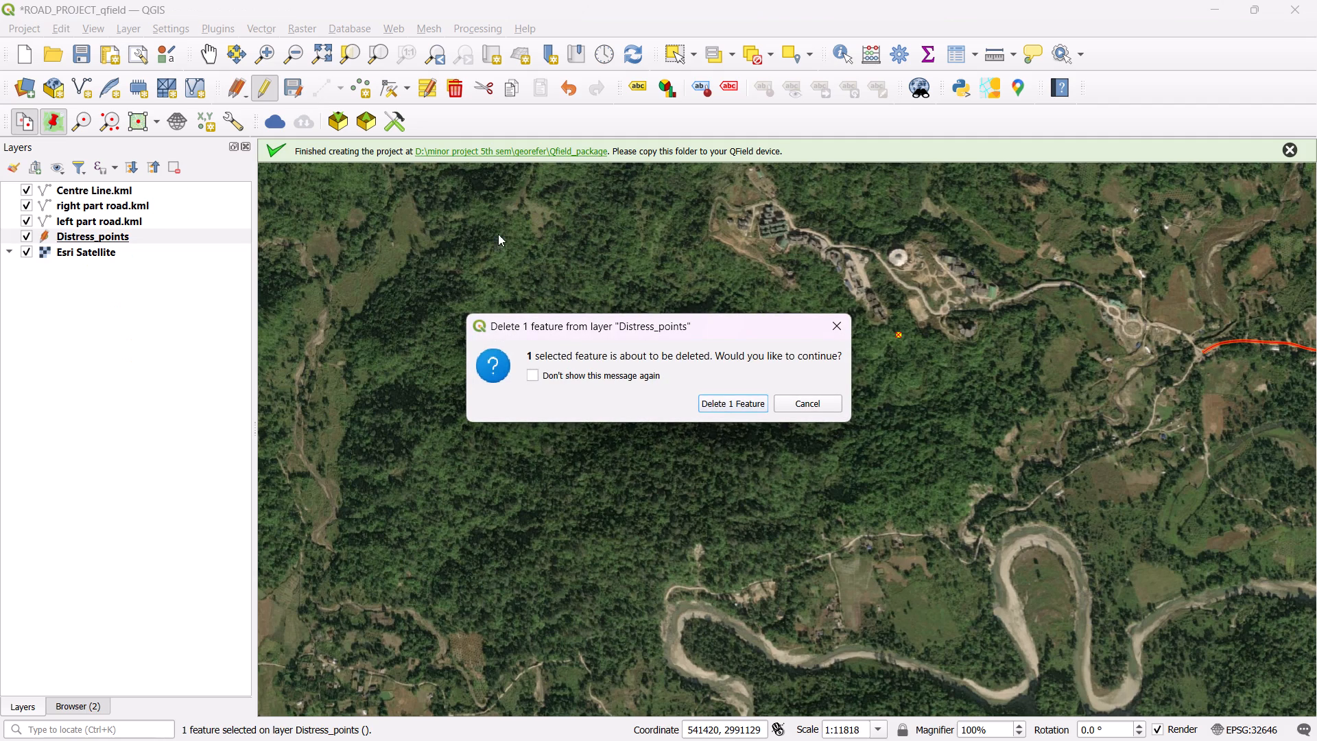
pyautogui.click(743, 400)
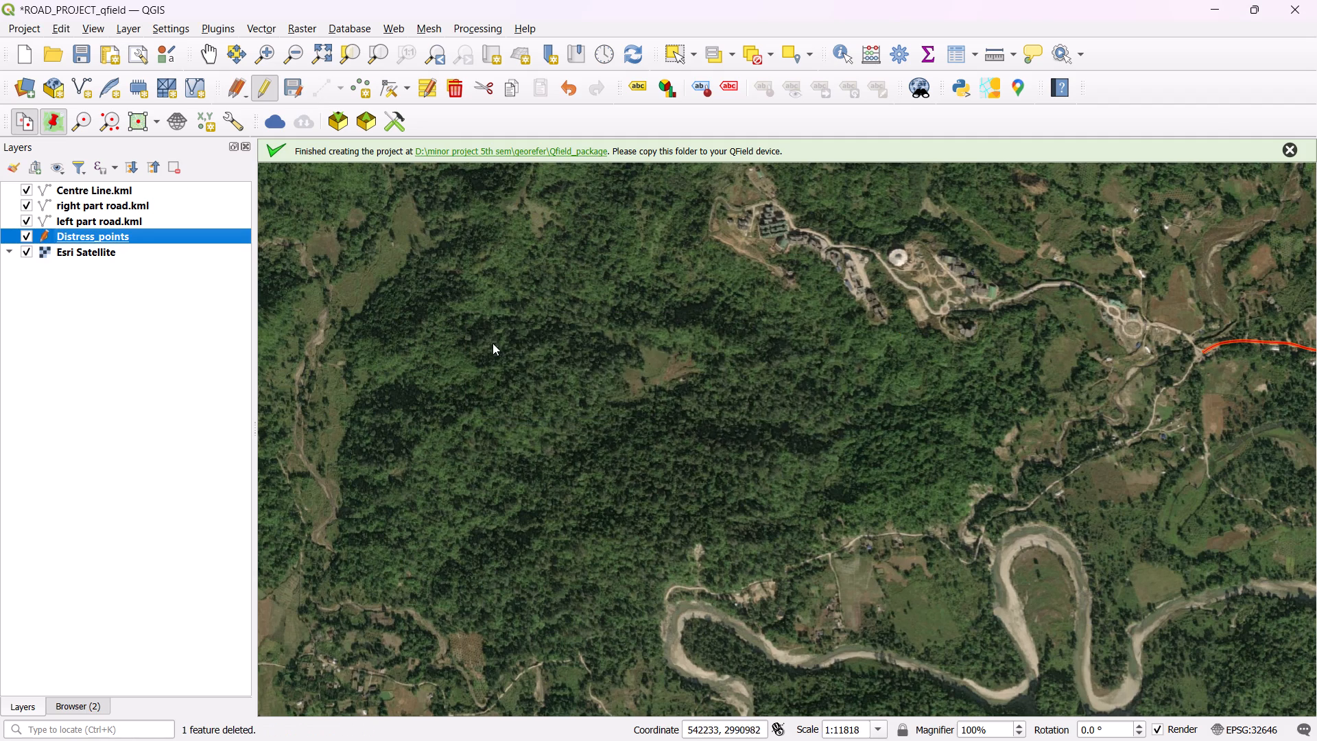
# Renumber the fid values of the remaining Distress_points records sequentially from 1 (Stain) to 11 (Disjoint) in the attribute table.
pyautogui.rightClick(157, 236)
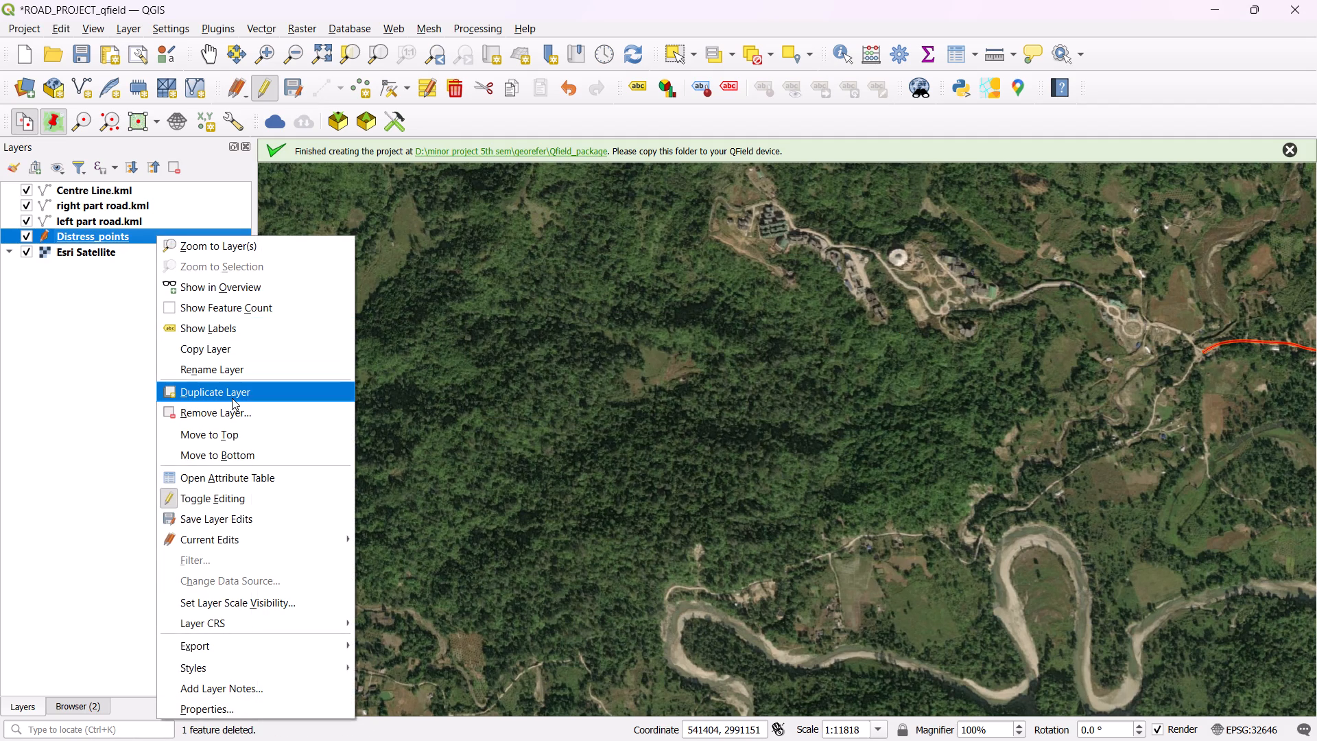
pyautogui.click(253, 484)
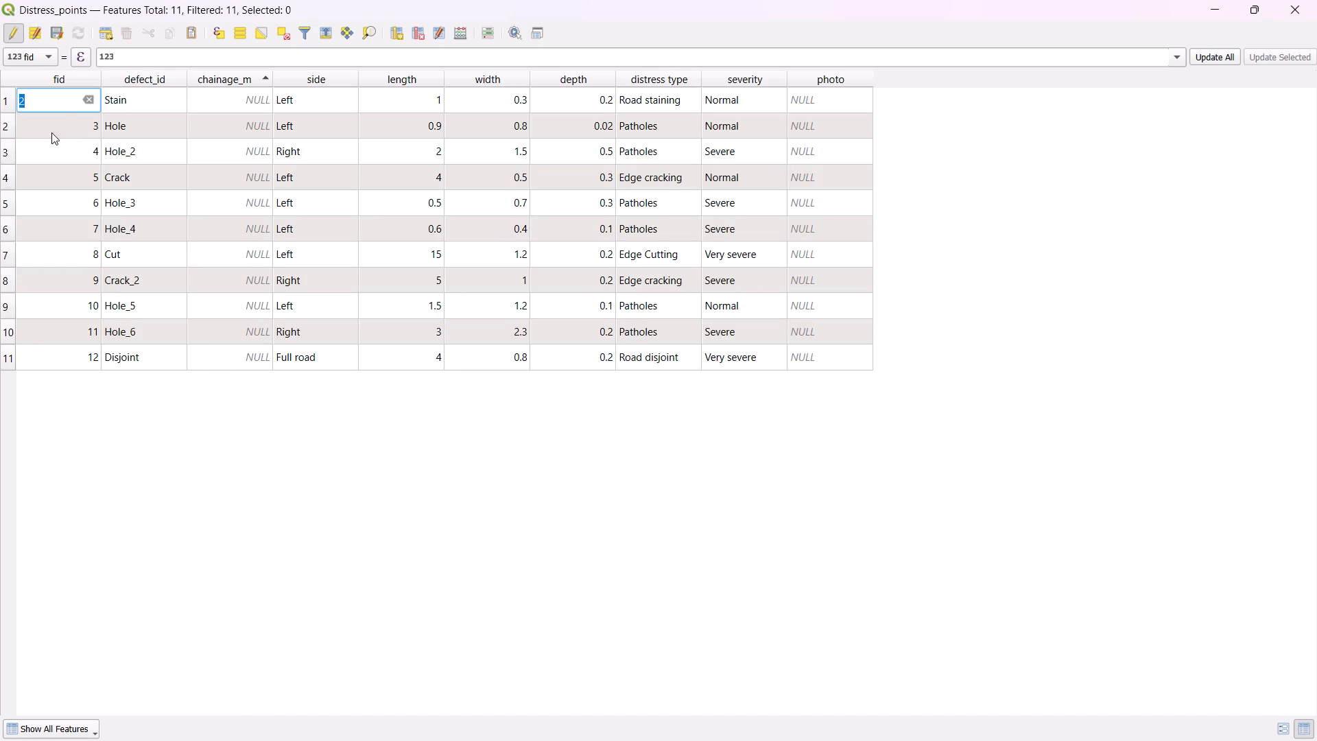
pyautogui.click(131, 425)
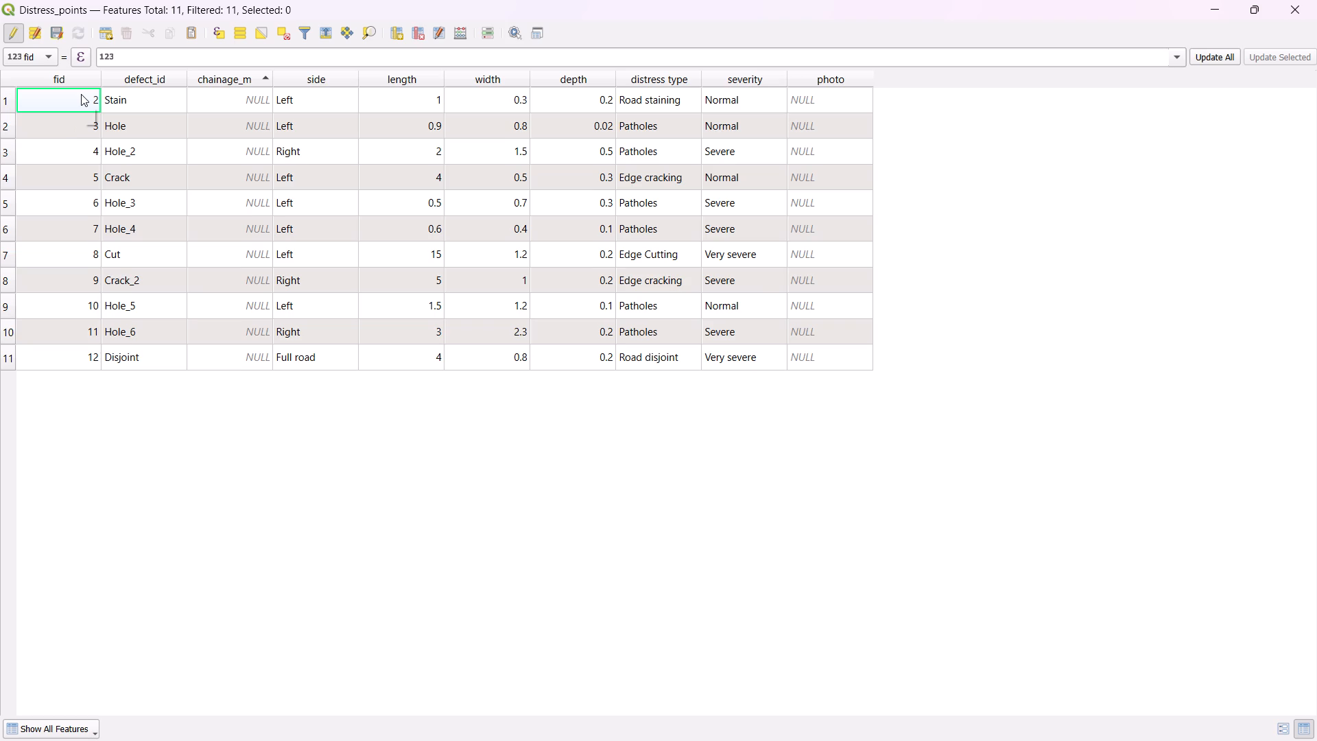
pyautogui.press('1')
pyautogui.press('Down')
pyautogui.press('2')
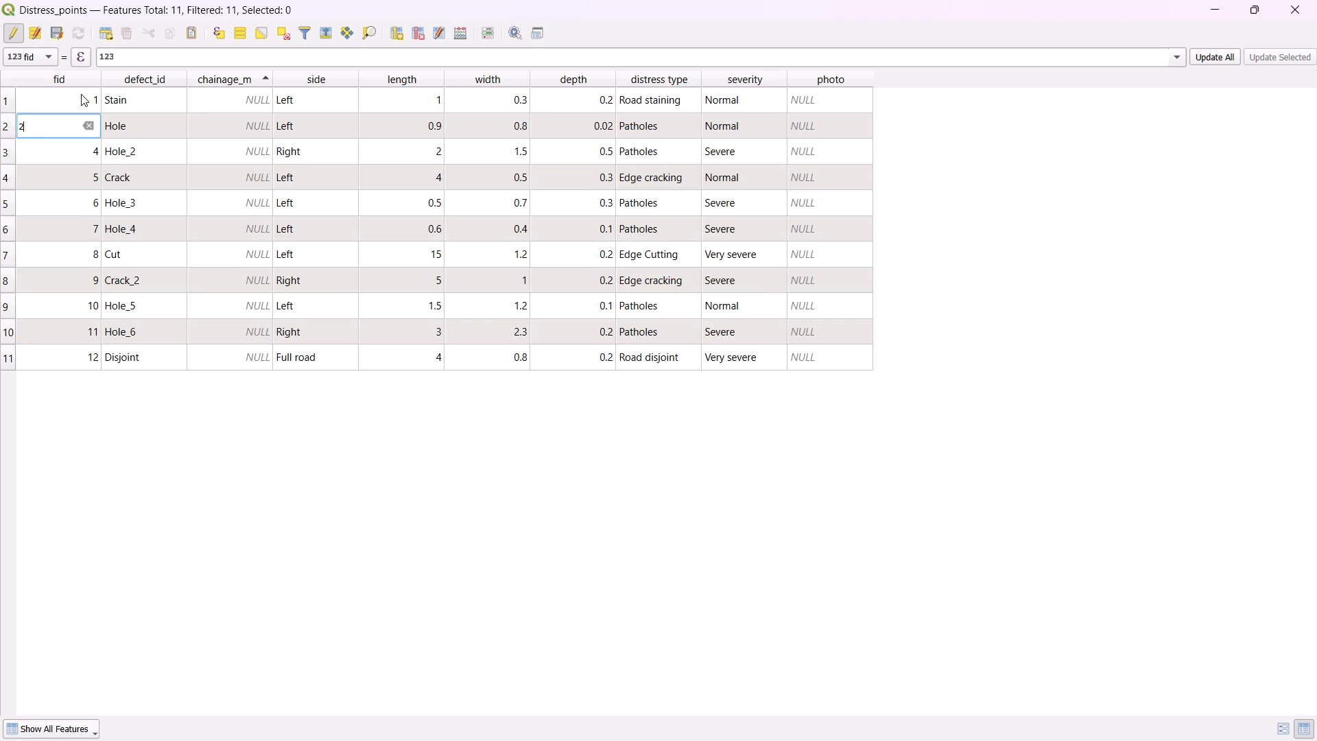
pyautogui.press('Down')
pyautogui.press('3')
pyautogui.press('Down')
pyautogui.press('4')
pyautogui.press('Down')
pyautogui.press('5')
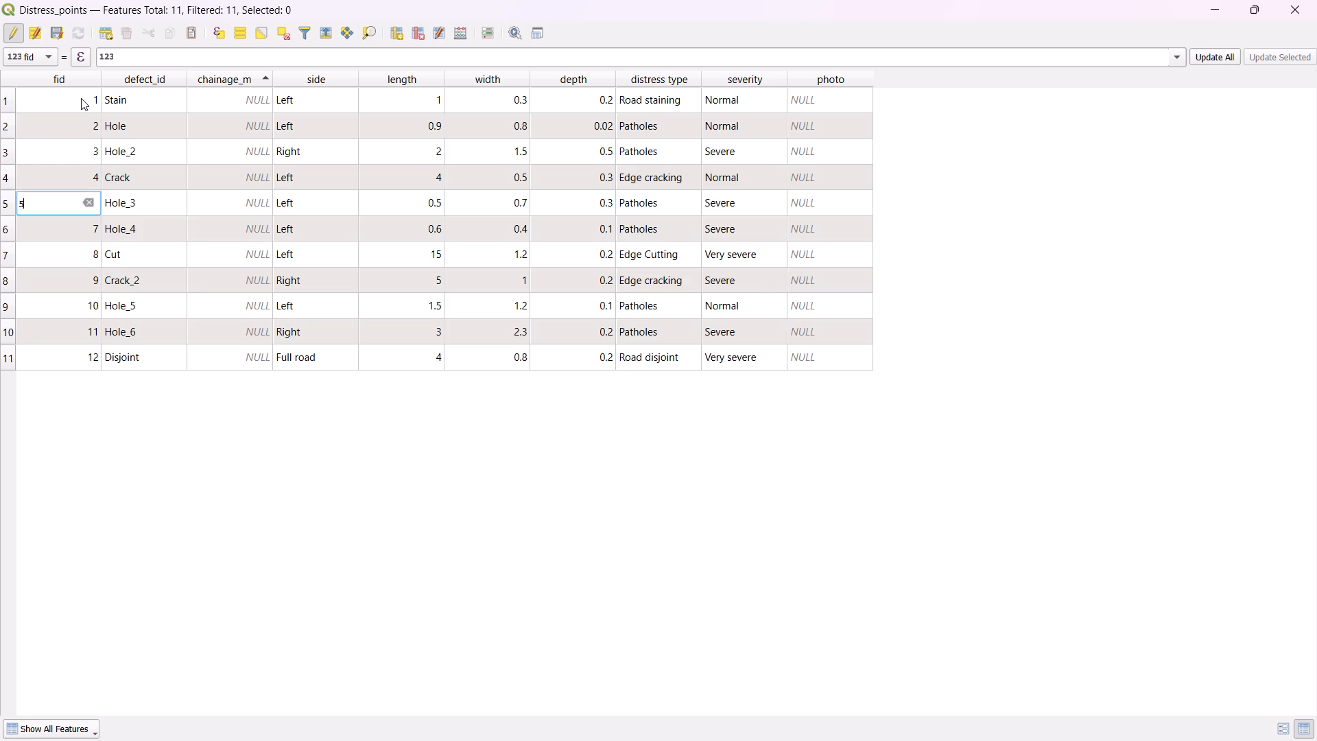
pyautogui.press('Down')
pyautogui.press('6')
pyautogui.press('Down')
pyautogui.press('7')
pyautogui.press('Down')
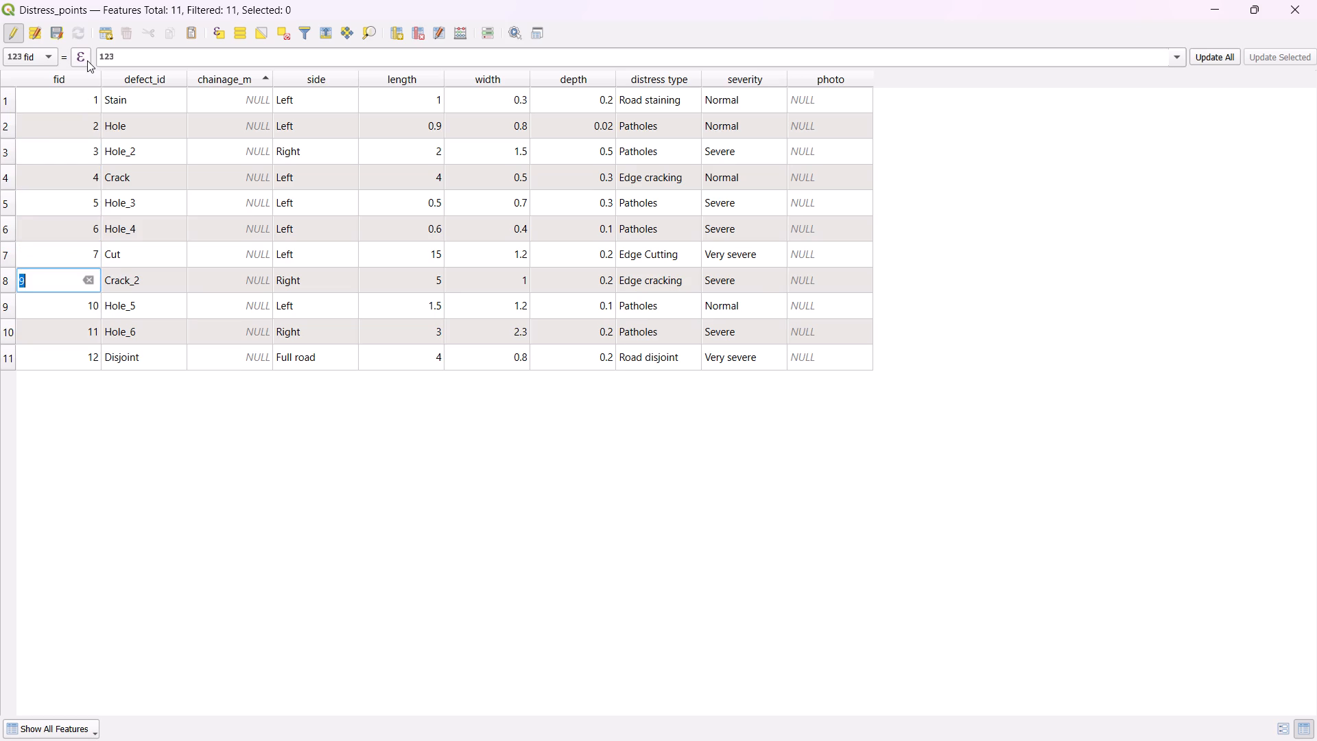
pyautogui.press('8')
pyautogui.press('Down')
pyautogui.press('9')
pyautogui.press('Down')
pyautogui.write('10')
pyautogui.press('Down')
pyautogui.write('11')
pyautogui.press('Down')
pyautogui.write('12')
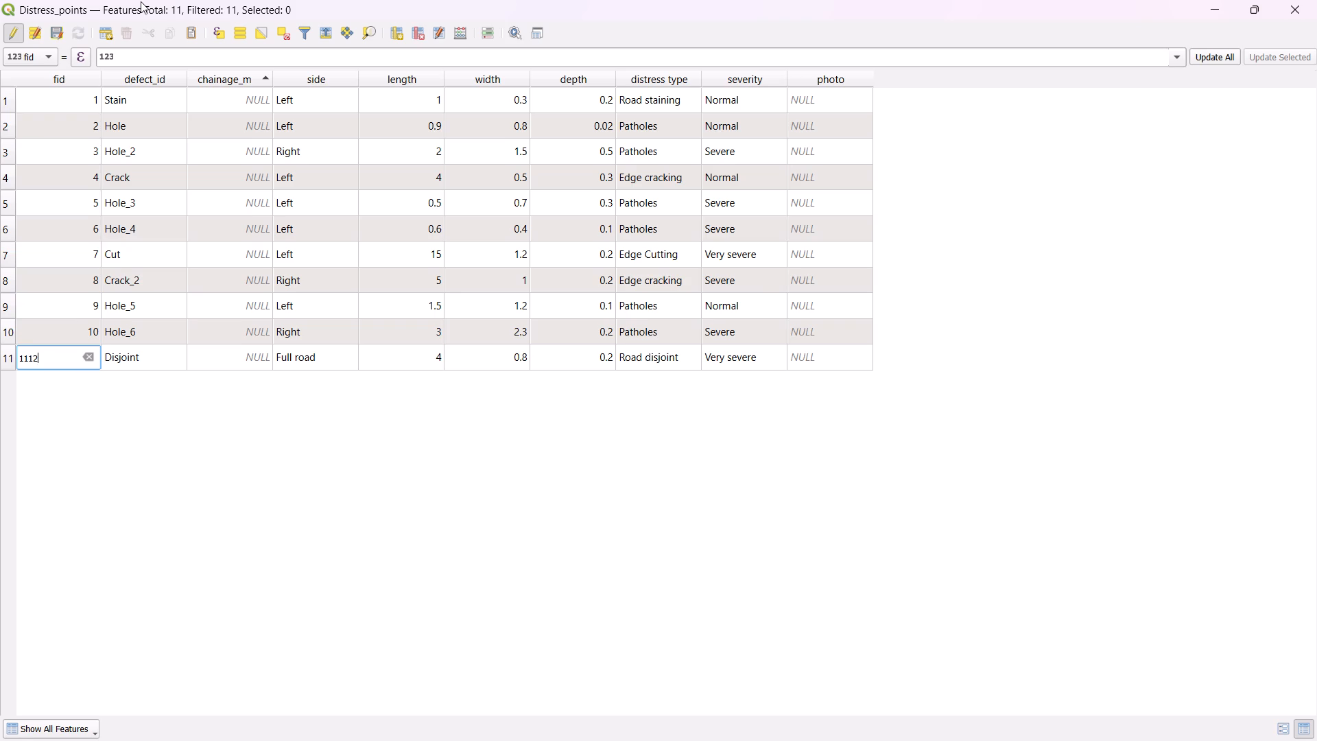
pyautogui.press('BackSpace')
pyautogui.press('BackSpace')
pyautogui.click(271, 445)
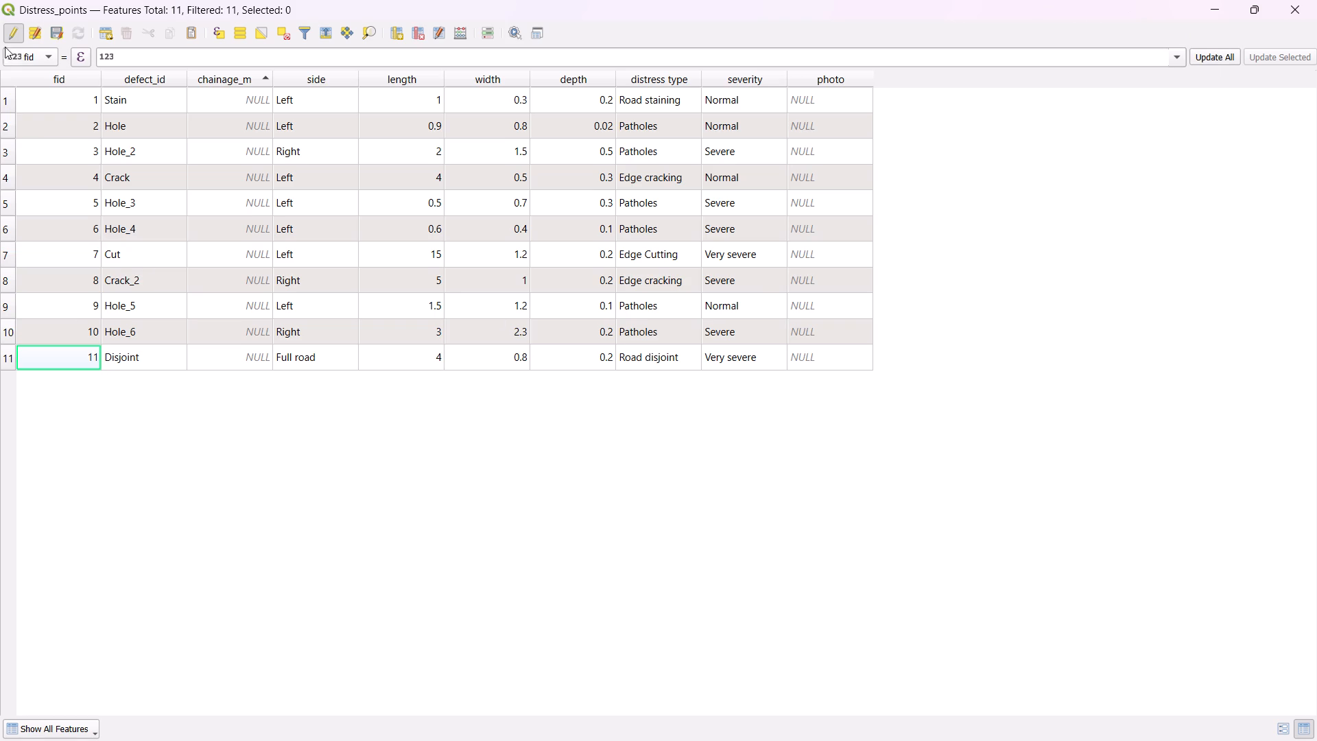
# Try to stop editing Distress_points with its changes saved, then return to the map and dismiss the commit messages.
pyautogui.click(14, 32)
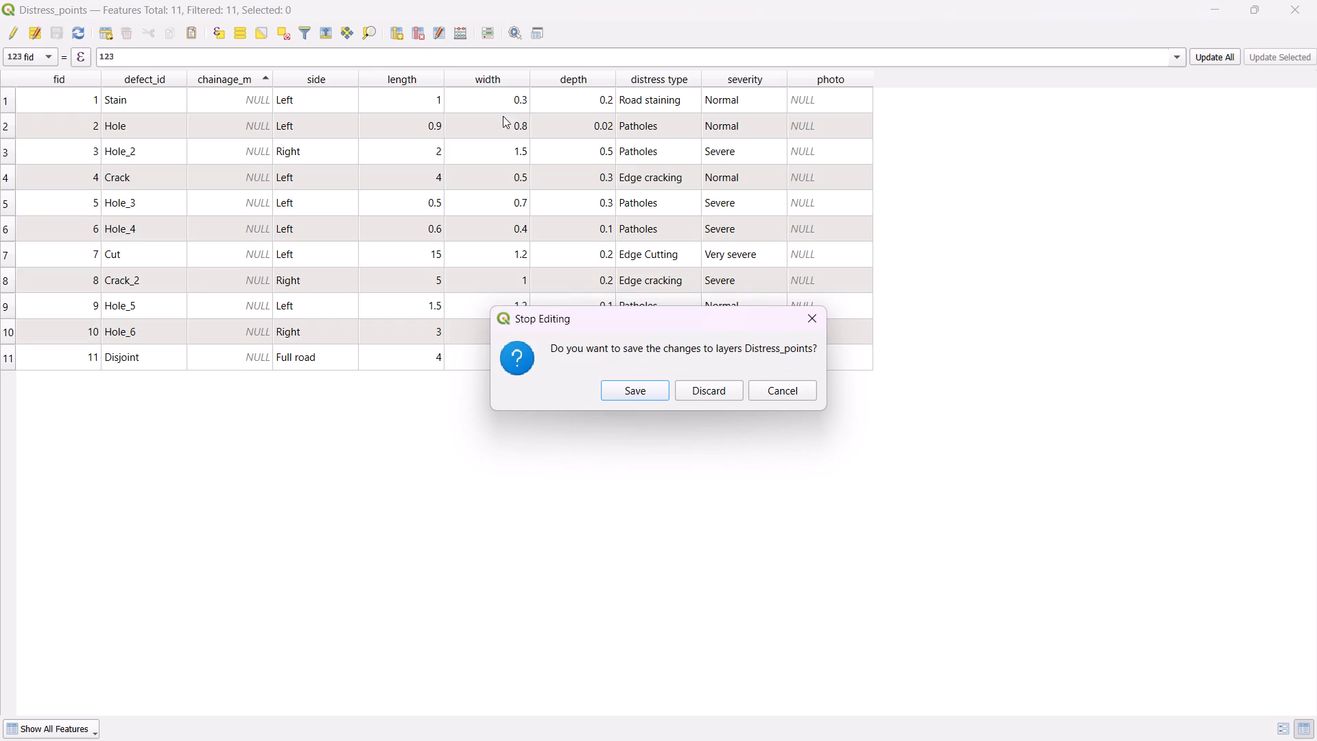
pyautogui.click(660, 383)
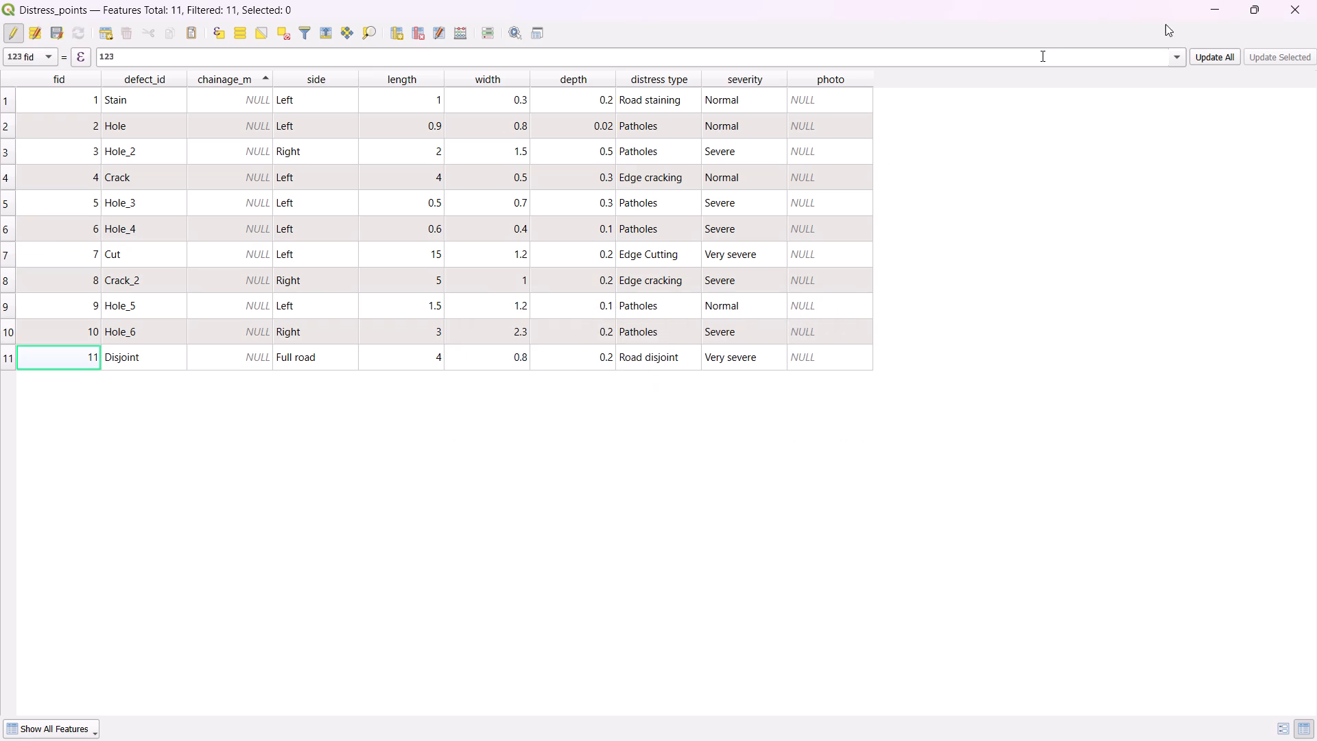
pyautogui.click(1223, 14)
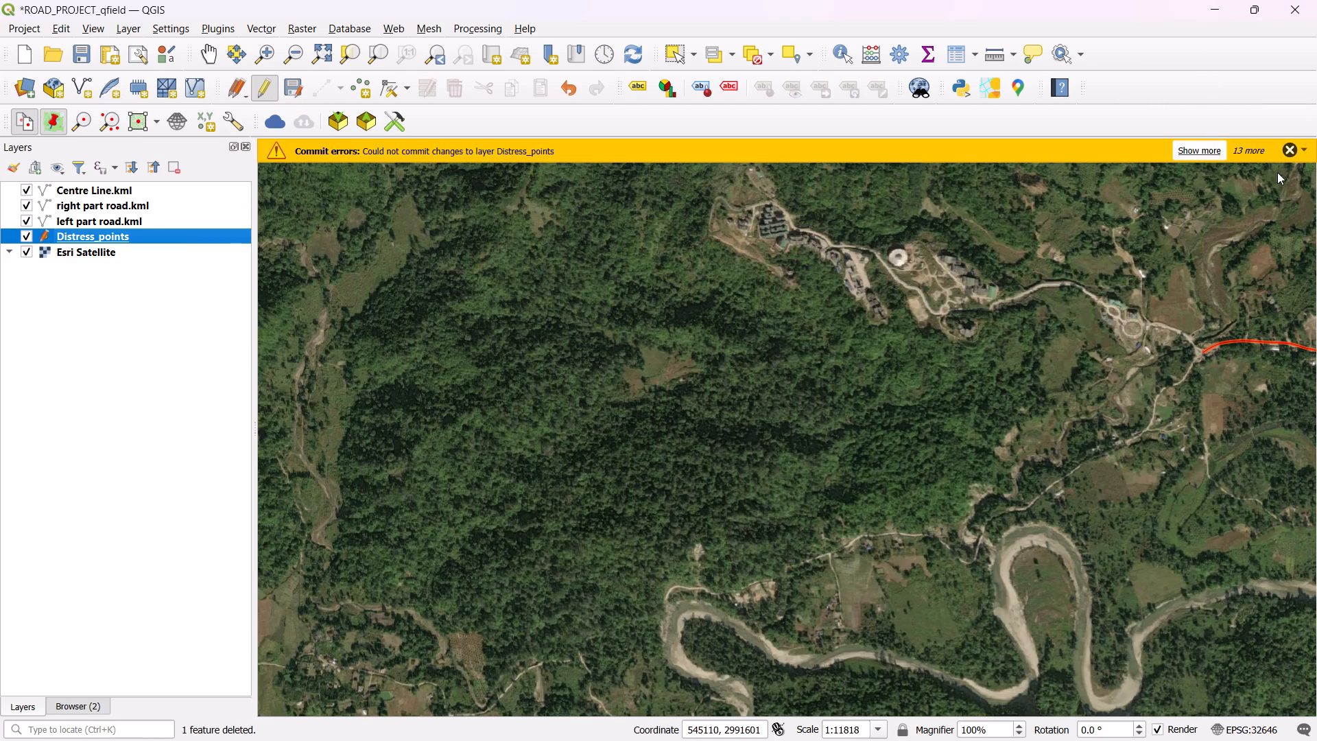
pyautogui.tripleClick(1285, 148)
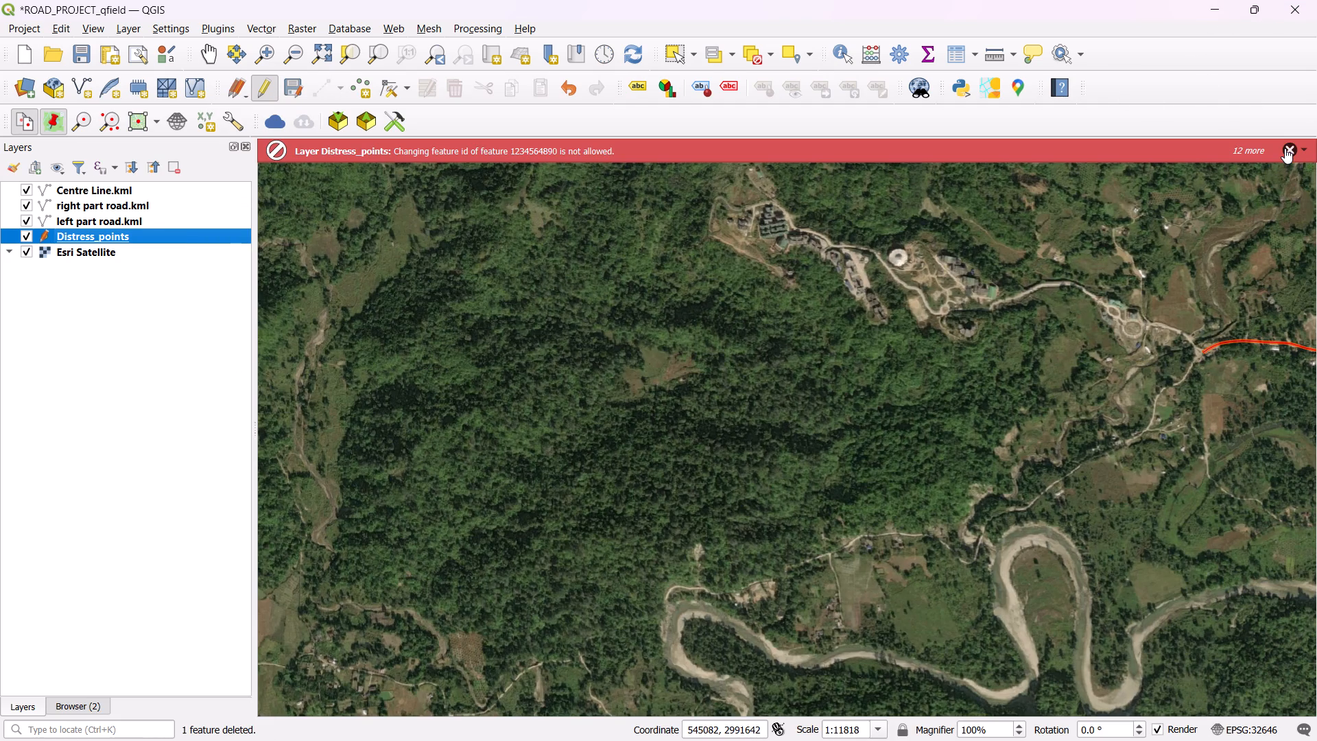
pyautogui.tripleClick(1285, 148)
pyautogui.tripleClick(1285, 148)
pyautogui.tripleClick(1285, 148)
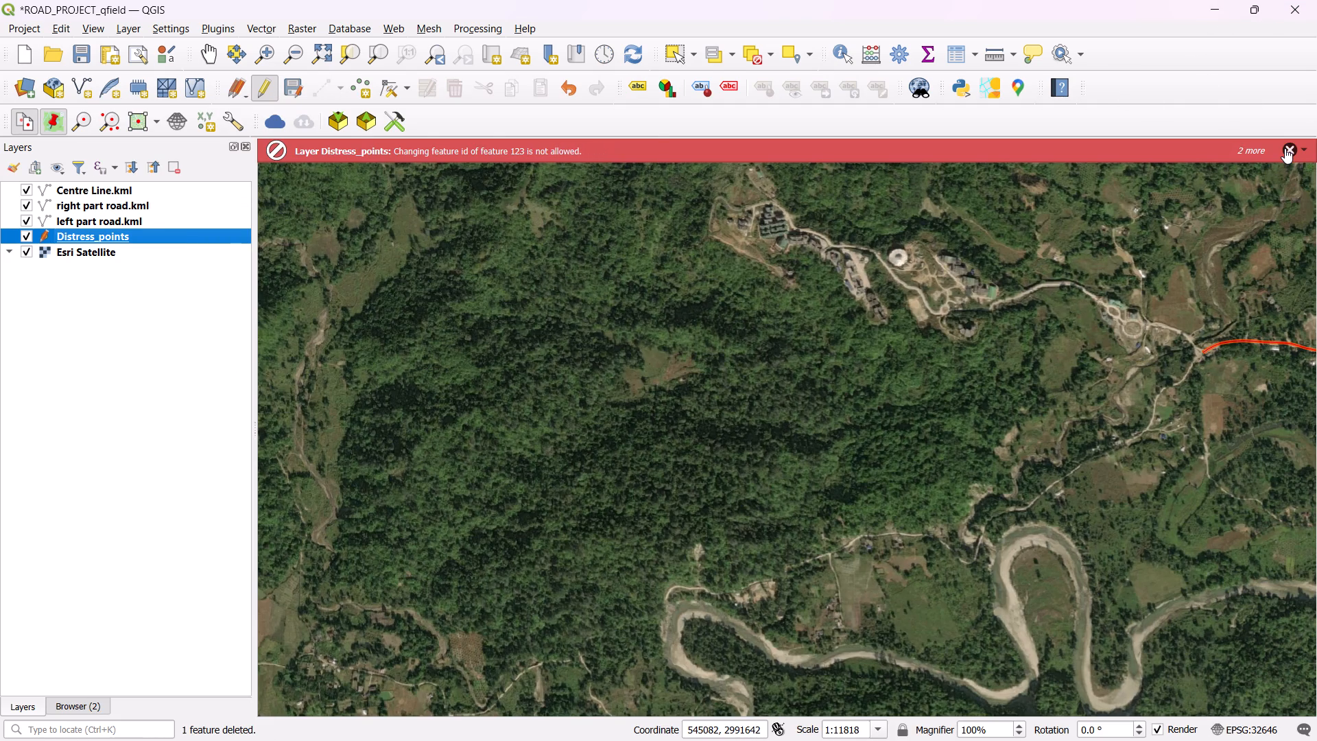
pyautogui.click(1285, 148)
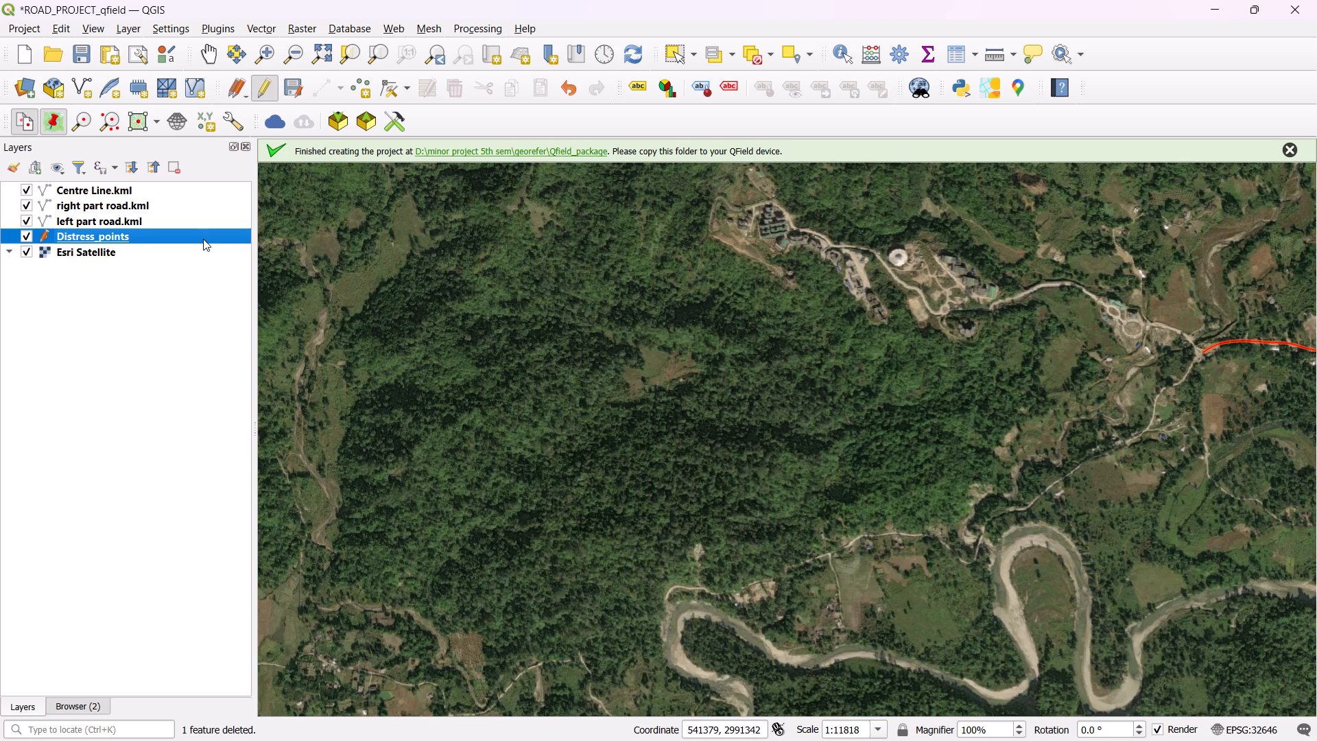
# Zoom to the Distress_points layer and examine how the distress points lie along the road lines.
pyautogui.rightClick(203, 239)
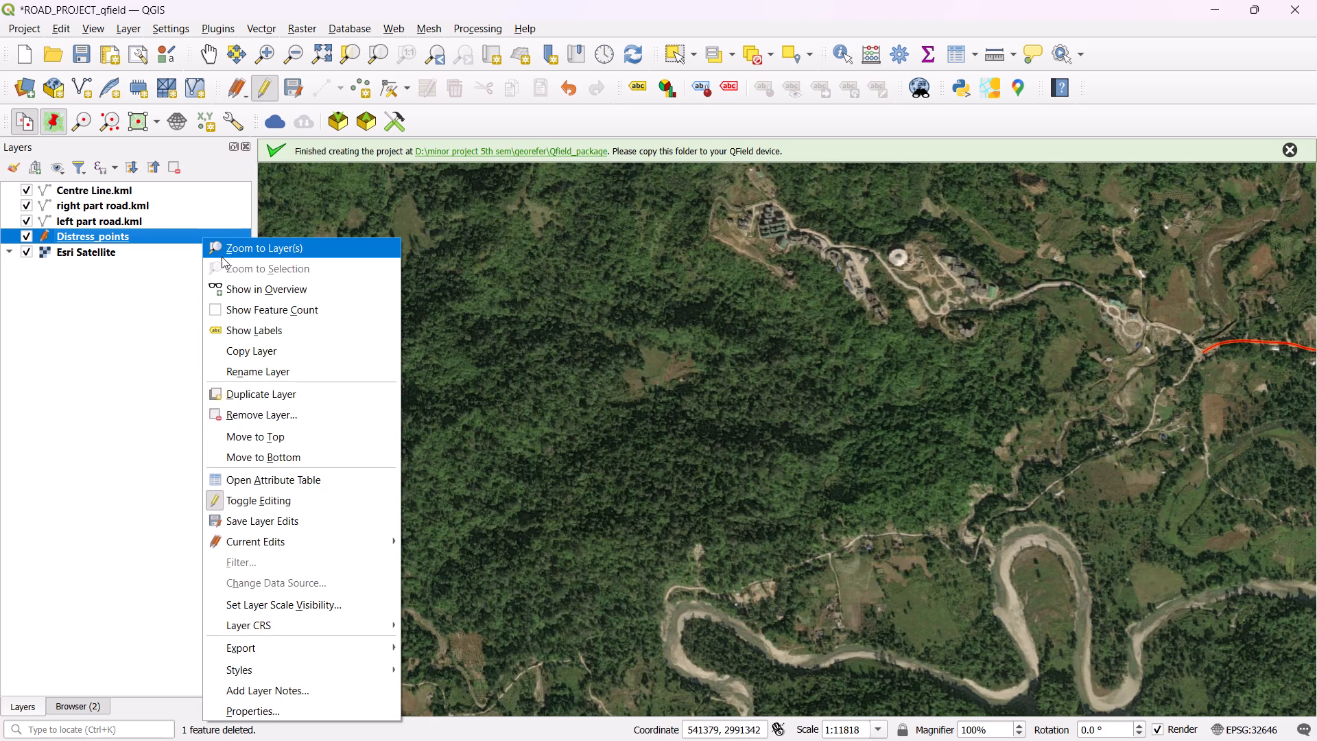
pyautogui.scroll(-3, 1016, 389)
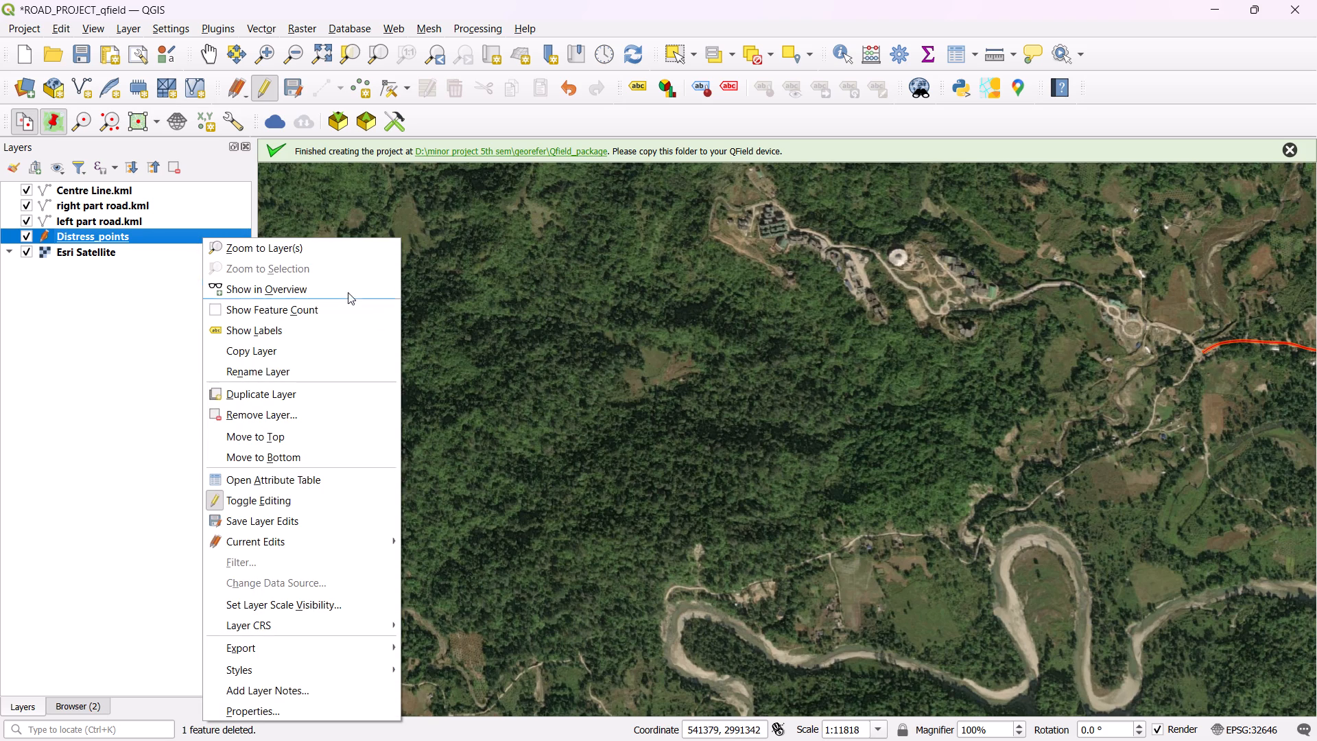
pyautogui.click(324, 247)
pyautogui.scroll(-1, 453, 320)
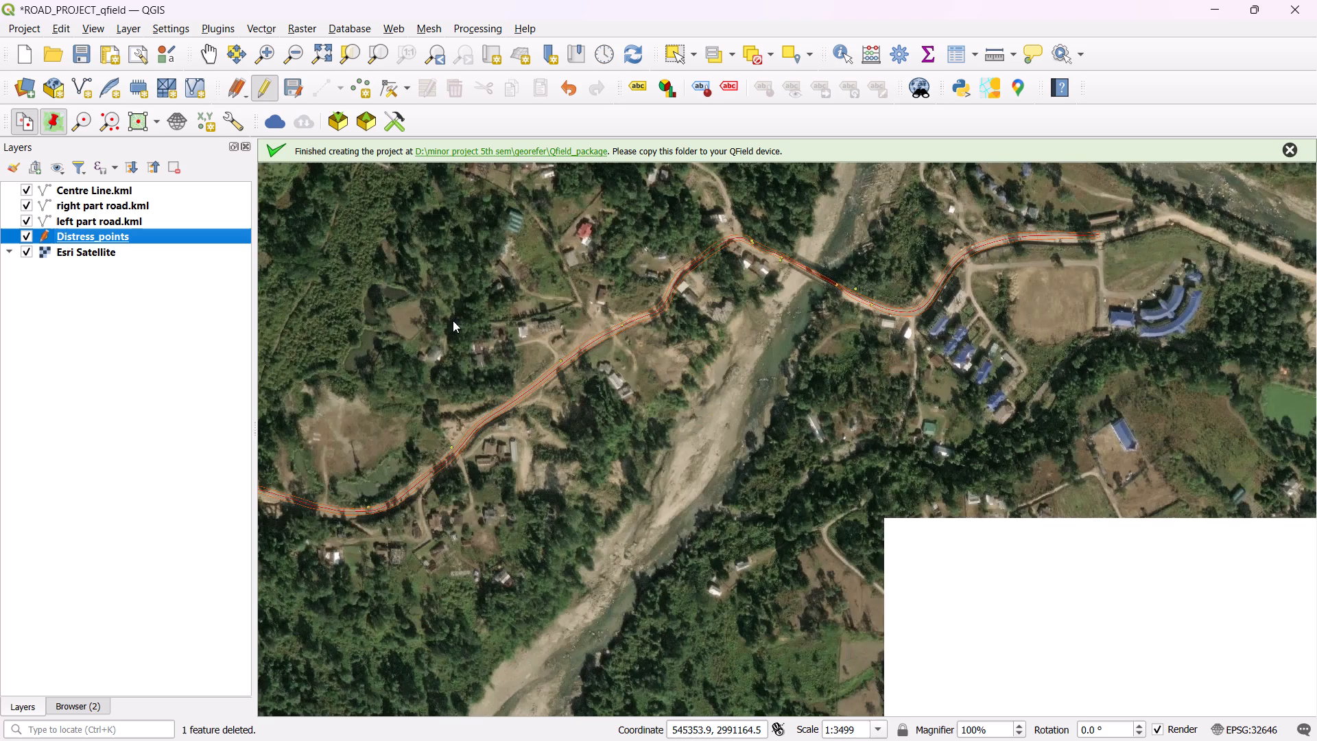
pyautogui.scroll(-1, 453, 320)
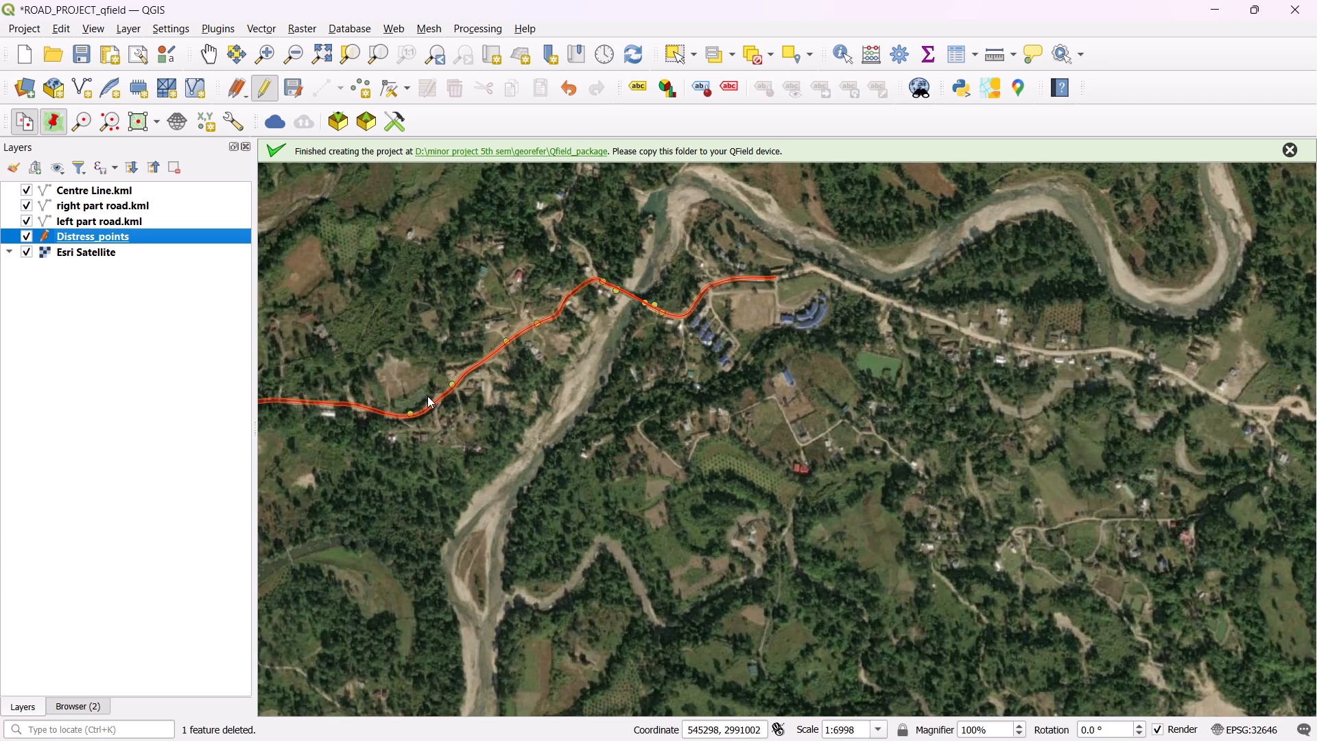
pyautogui.scroll(-1, 427, 396)
pyautogui.scroll(2, 353, 423)
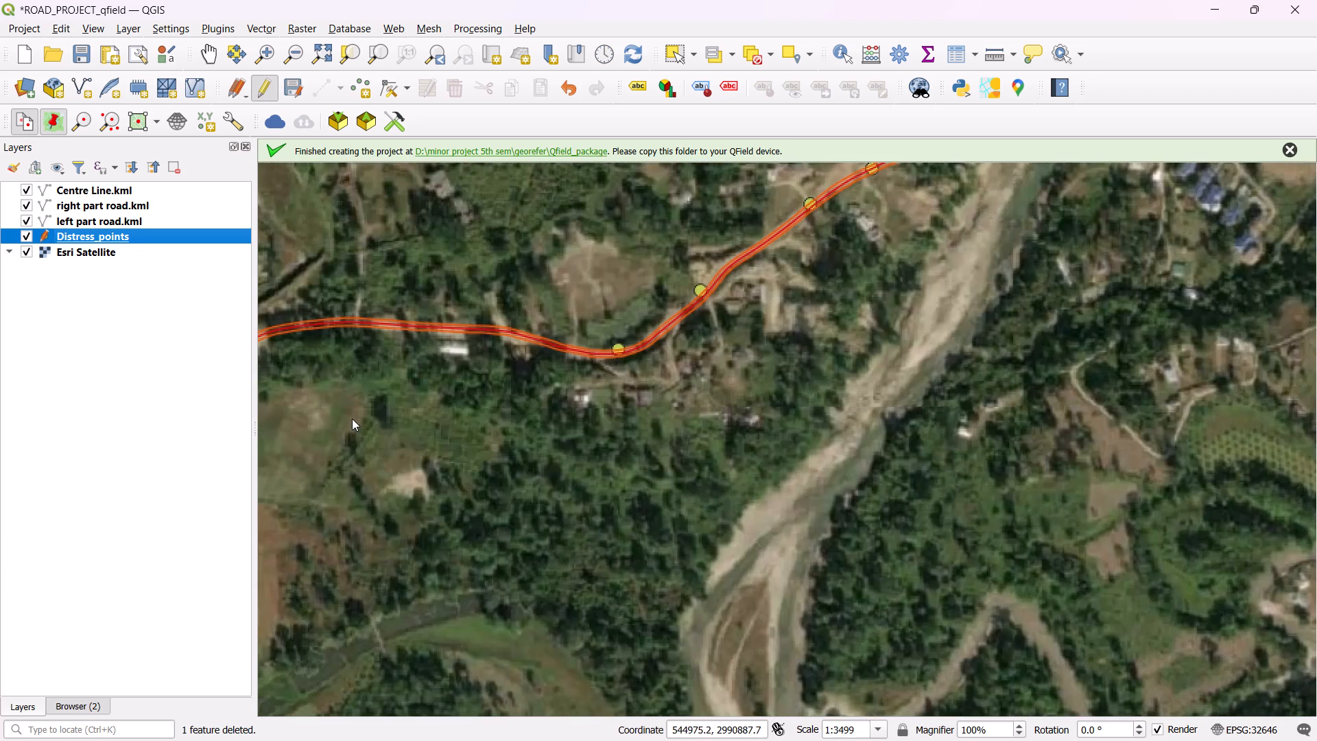
pyautogui.scroll(-1, 528, 297)
pyautogui.scroll(1, 597, 239)
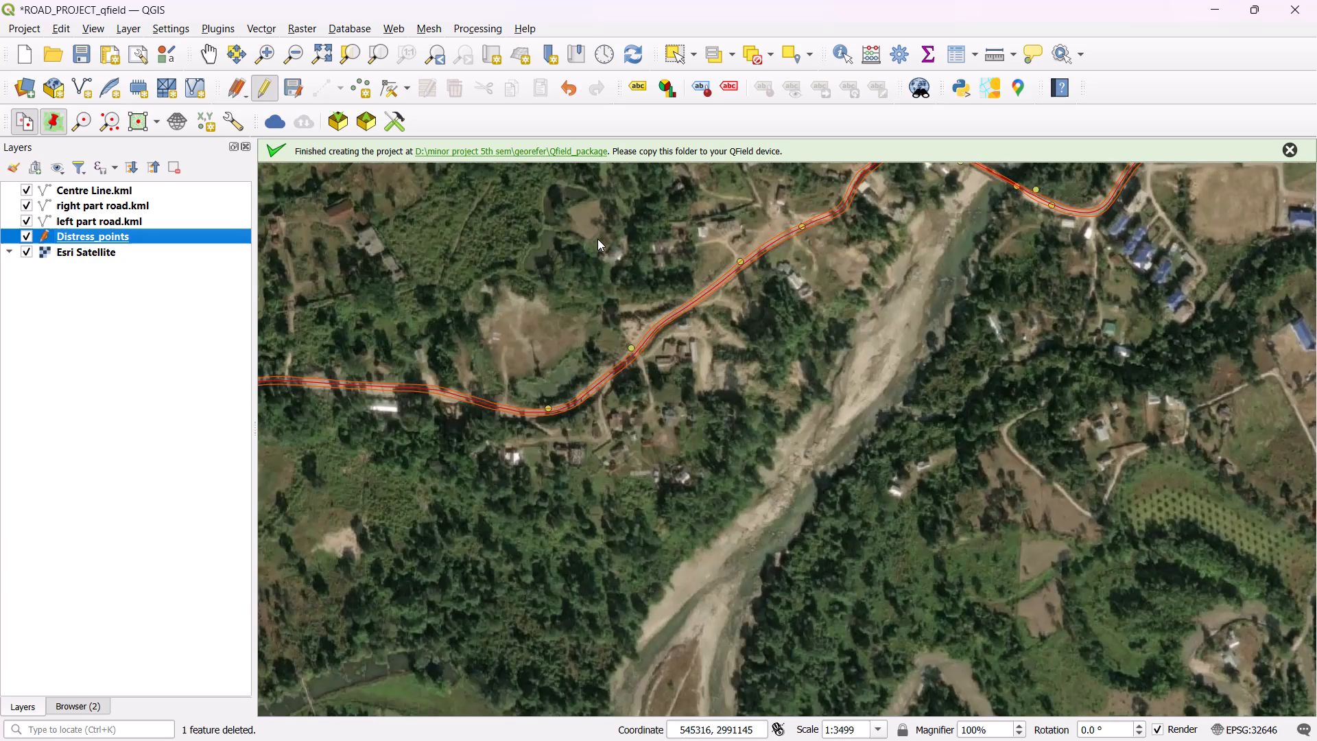
pyautogui.scroll(-1, 597, 239)
pyautogui.scroll(1, 740, 169)
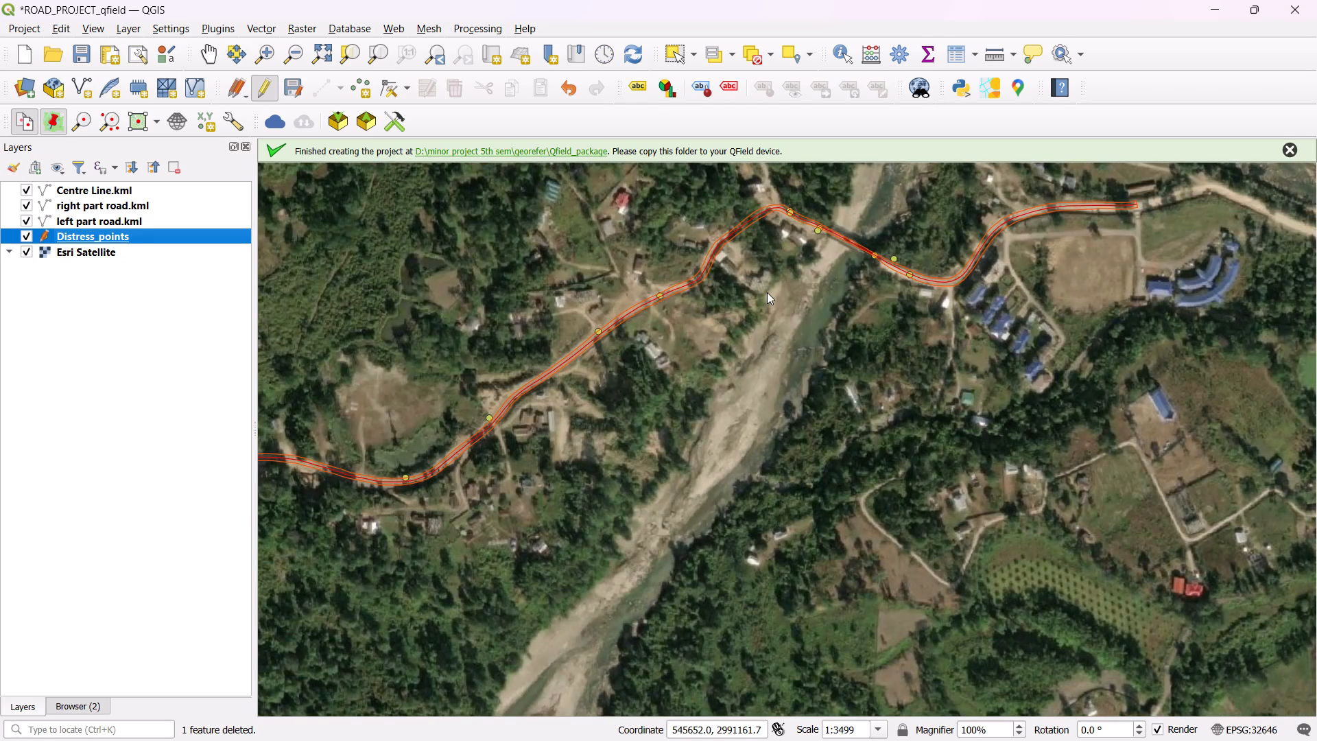
pyautogui.scroll(-1, 766, 342)
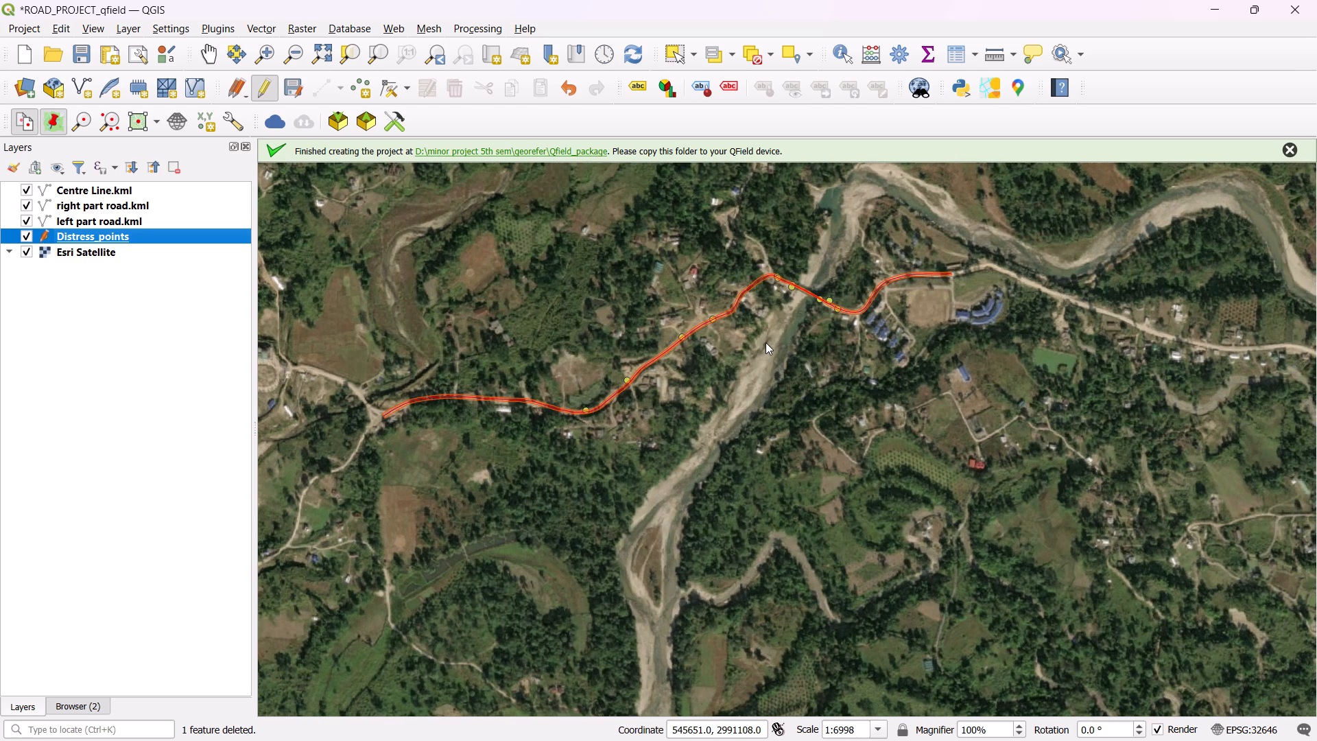
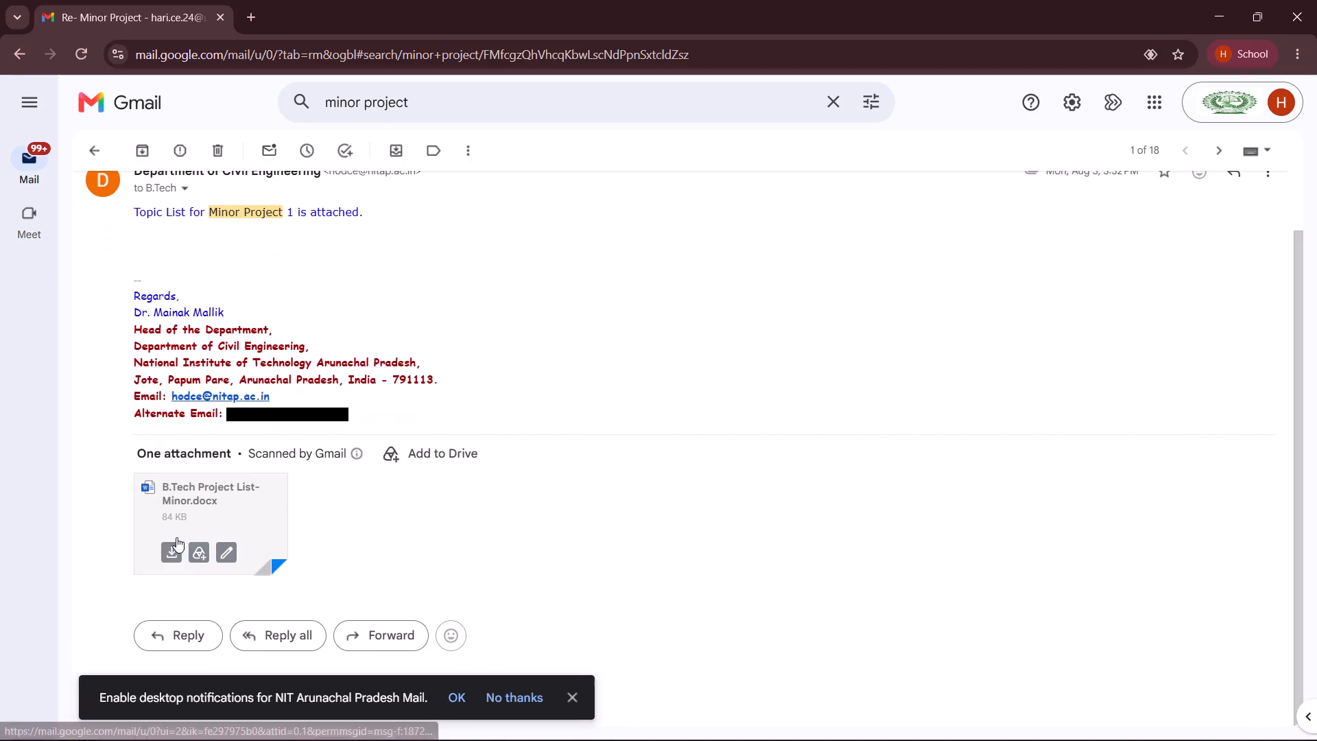
# Open the attached B.Tech Project List- Minor.docx from the Minor Project email to read the topic list.
pyautogui.click(230, 508)
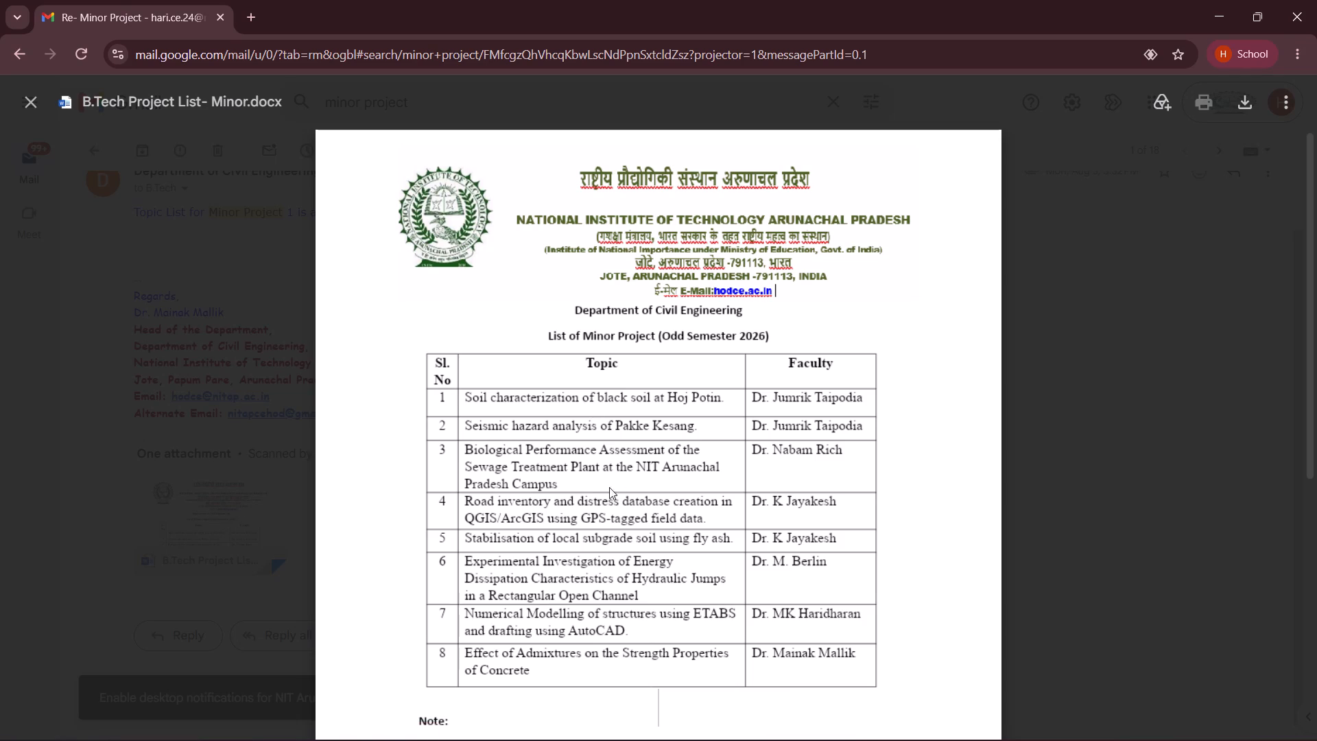
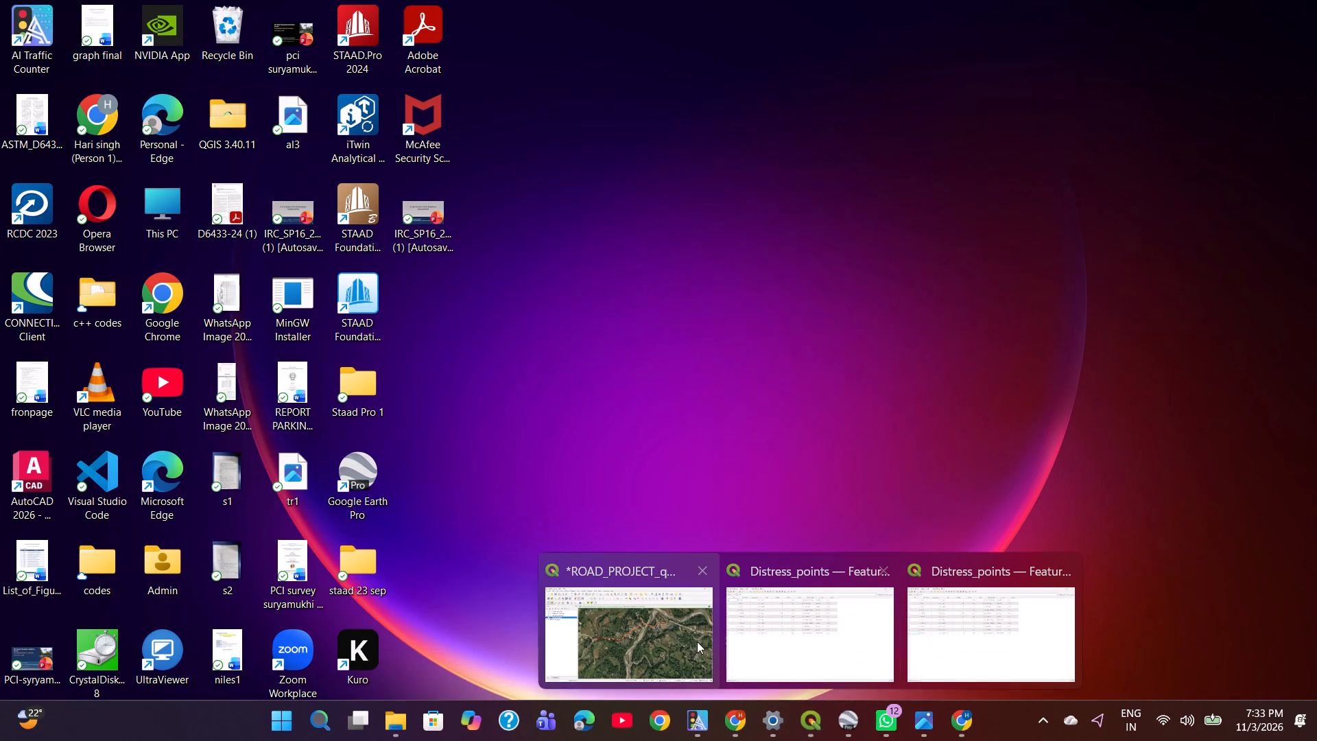
# Switch back to the QGIS road project and open the Distress_points attribute table in a maximized window to review its records.
pyautogui.click(683, 635)
pyautogui.rightClick(198, 231)
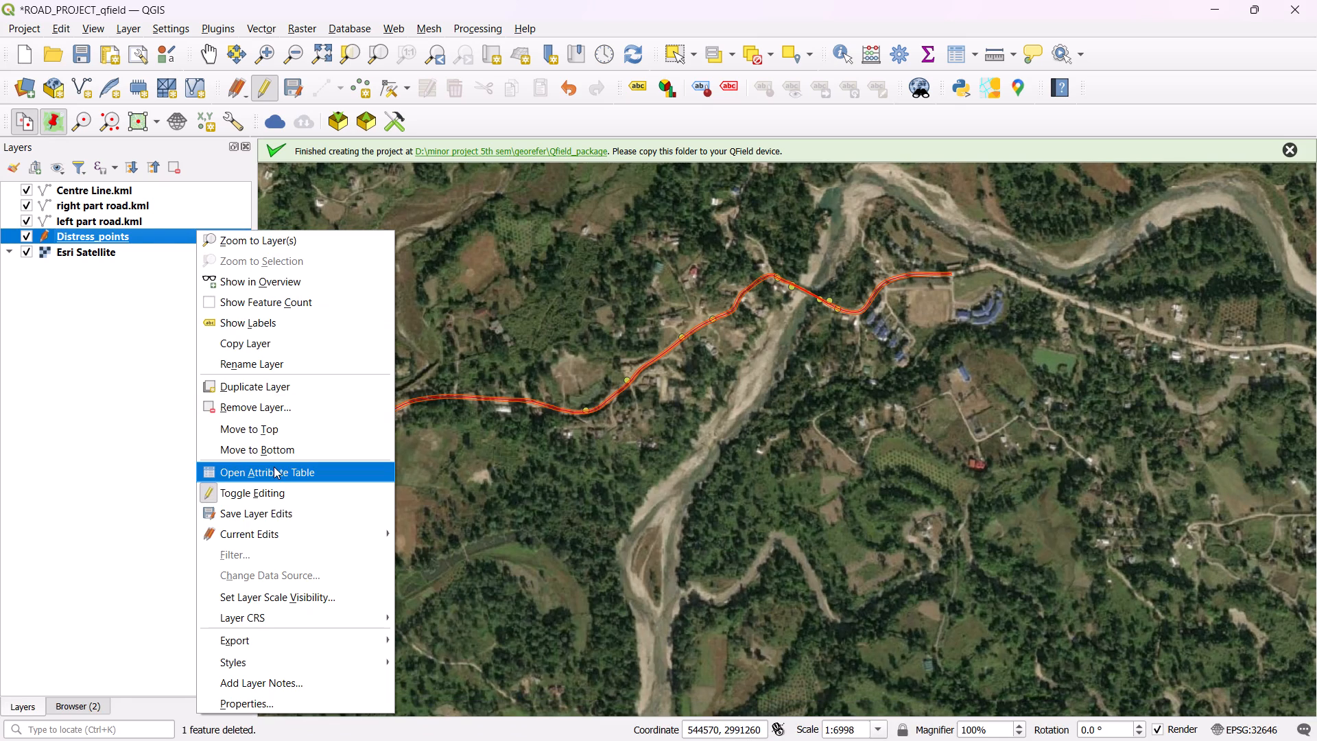
pyautogui.click(274, 467)
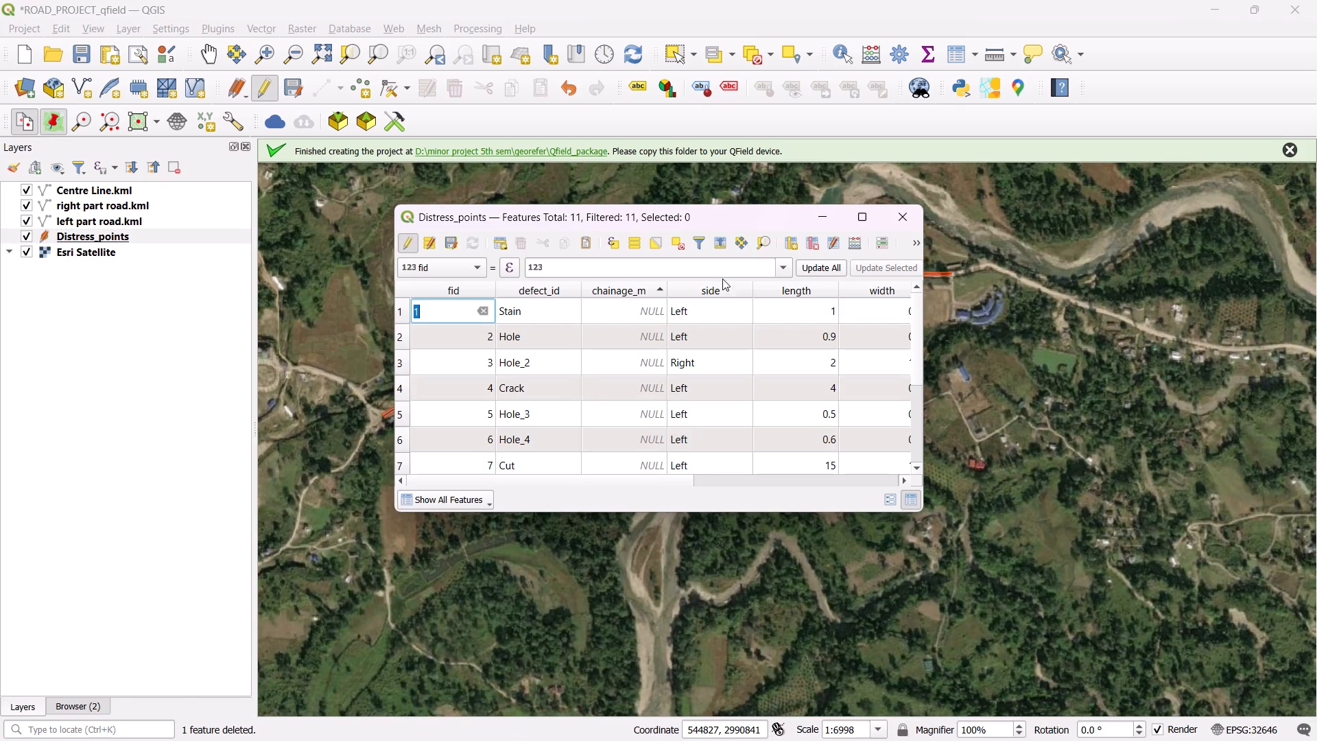
pyautogui.click(864, 212)
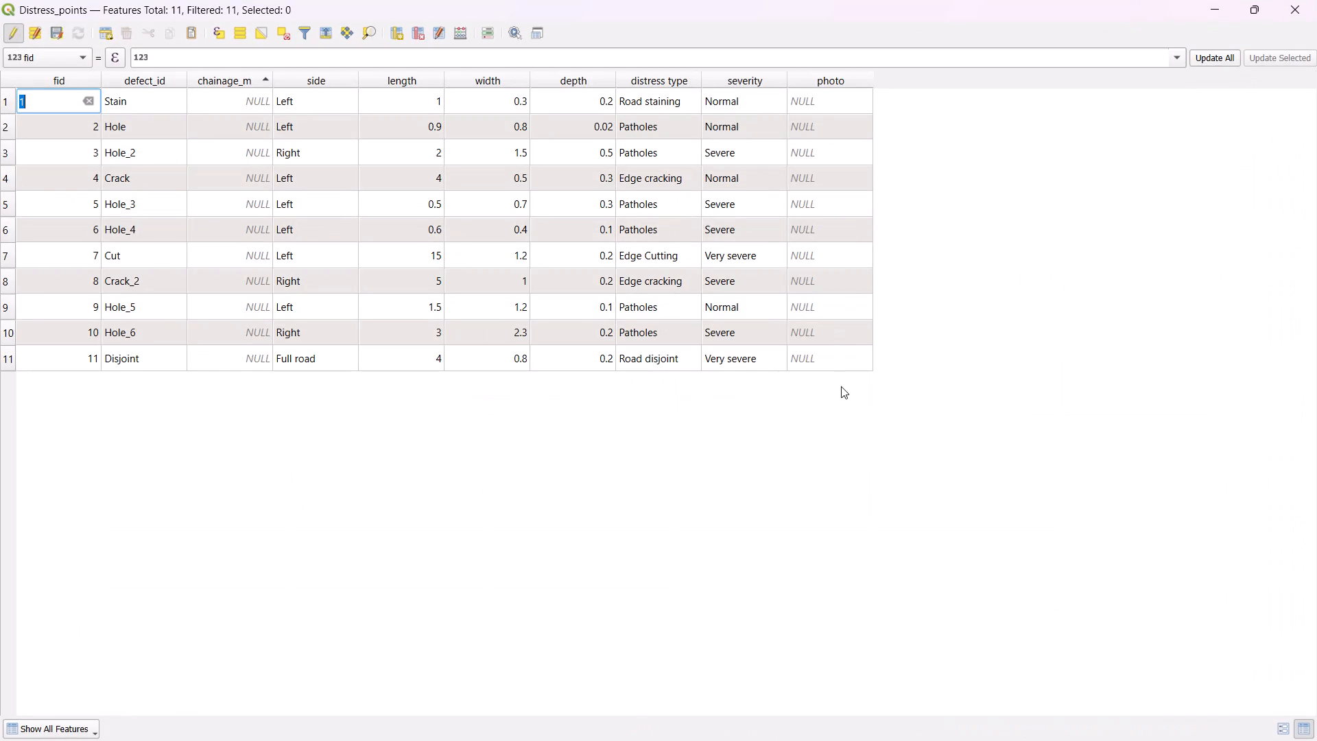
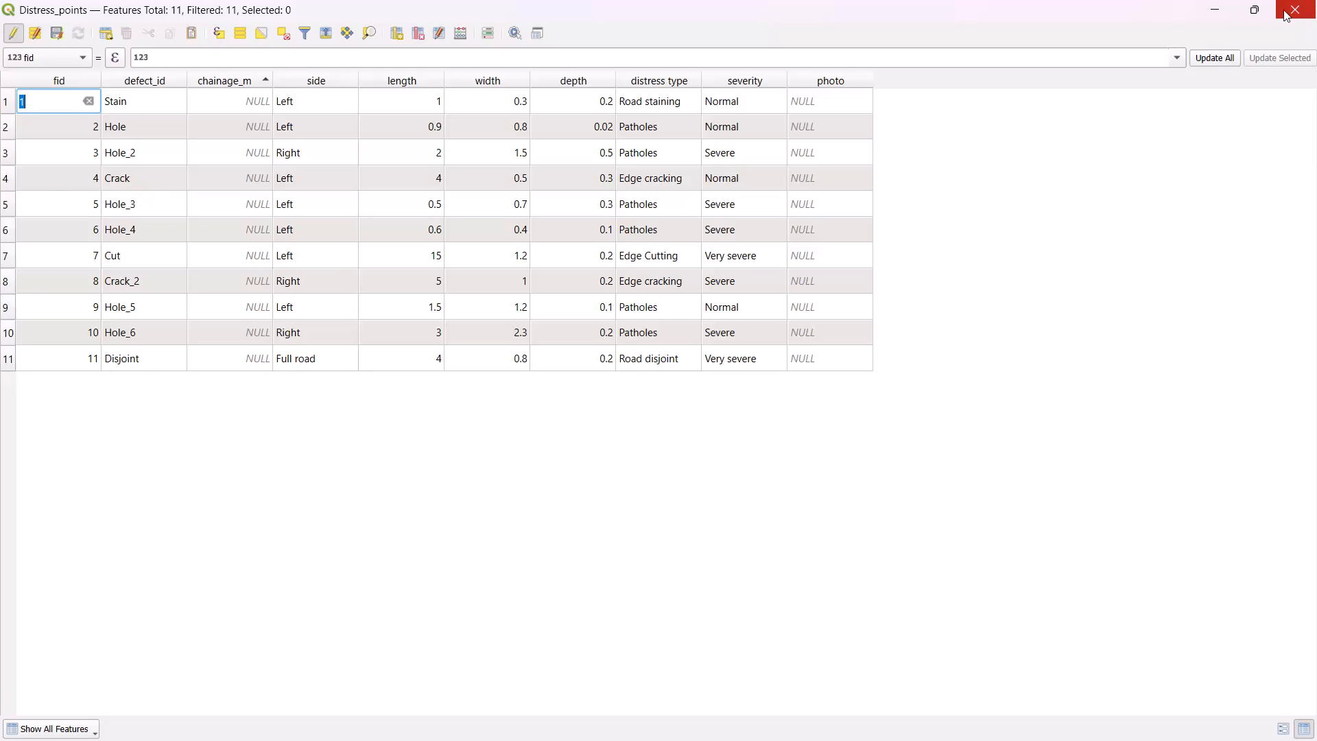
# Close the Distress_points attribute table and return to the road map.
pyautogui.click(1283, 10)
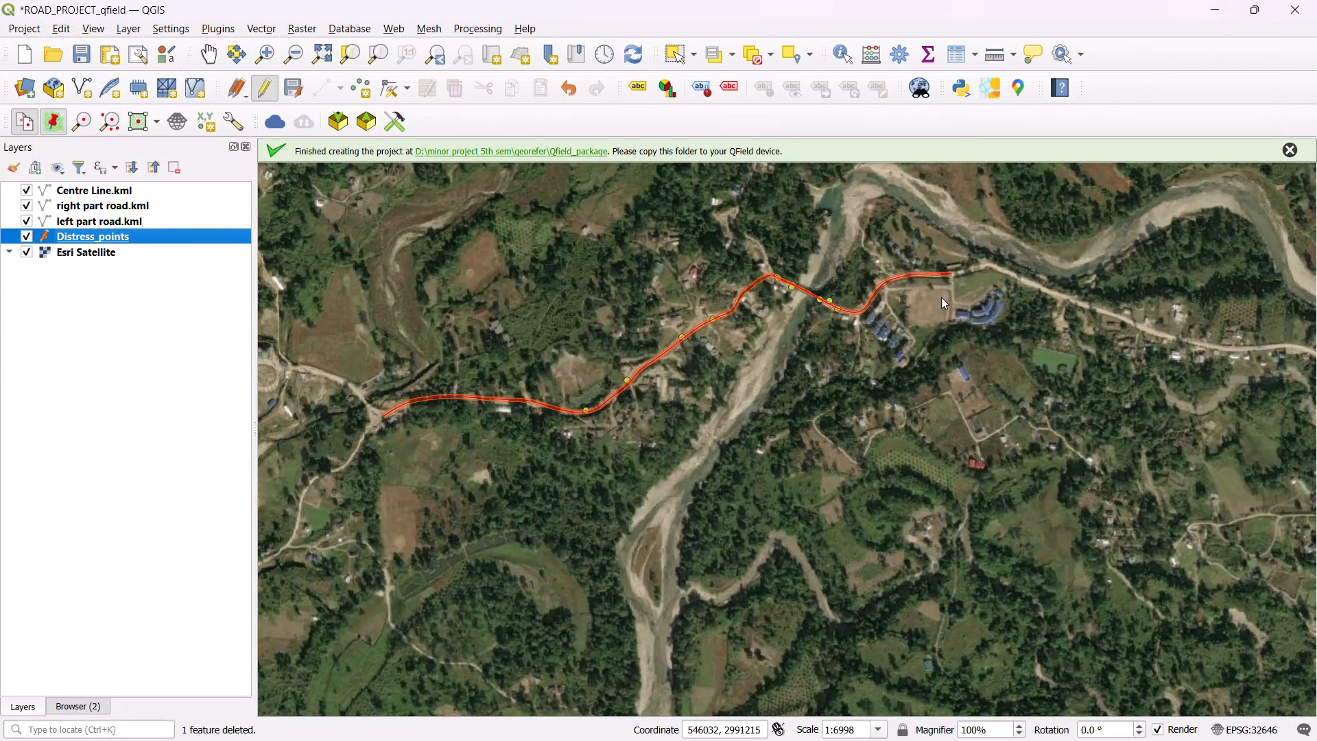